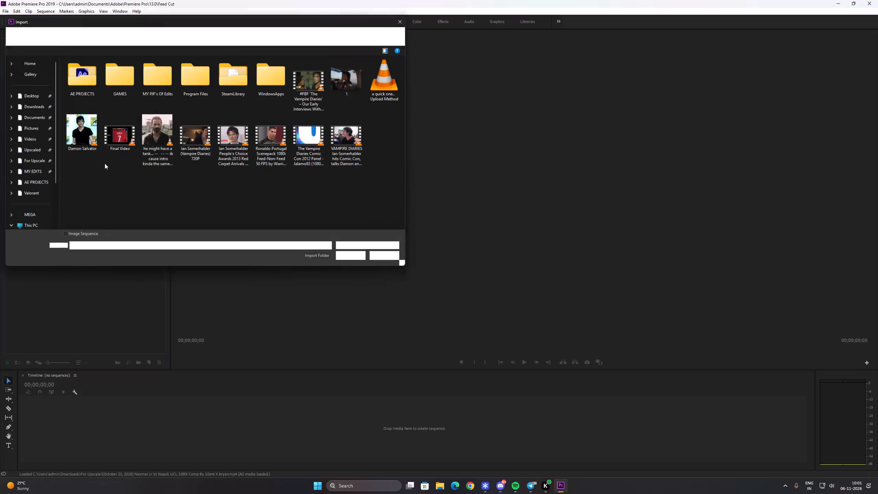
Import Mbappe vs Malaga, Real Sociedad, Espanyol and Schalke, Neymar vs China, and Yamal vs Sevilla, Athletic Bilbao and Elche from Downloads > For Upscale.
scroll(20, 126, up, 4)
click(32, 107)
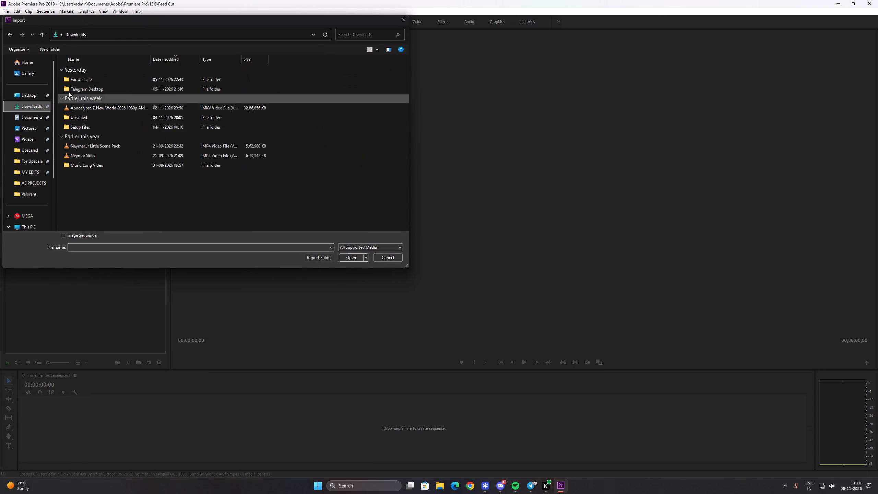
double_click(80, 80)
click(127, 78)
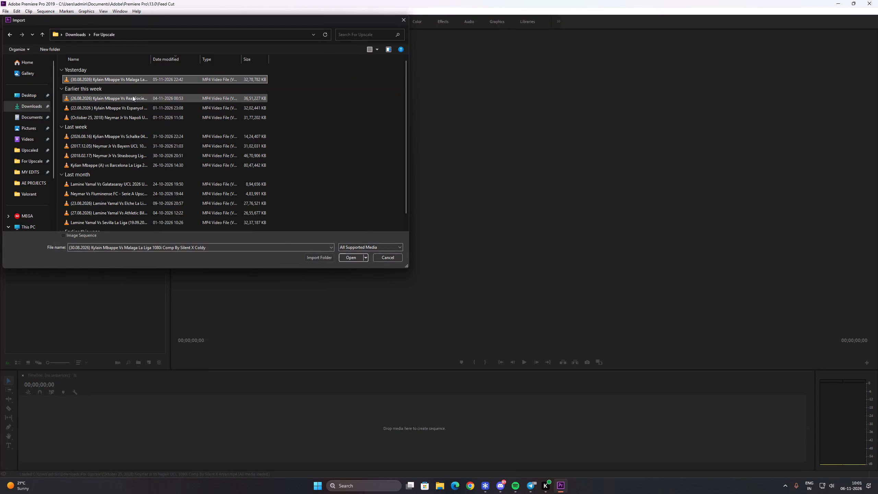
ctrl+click(133, 97)
ctrl+click(132, 107)
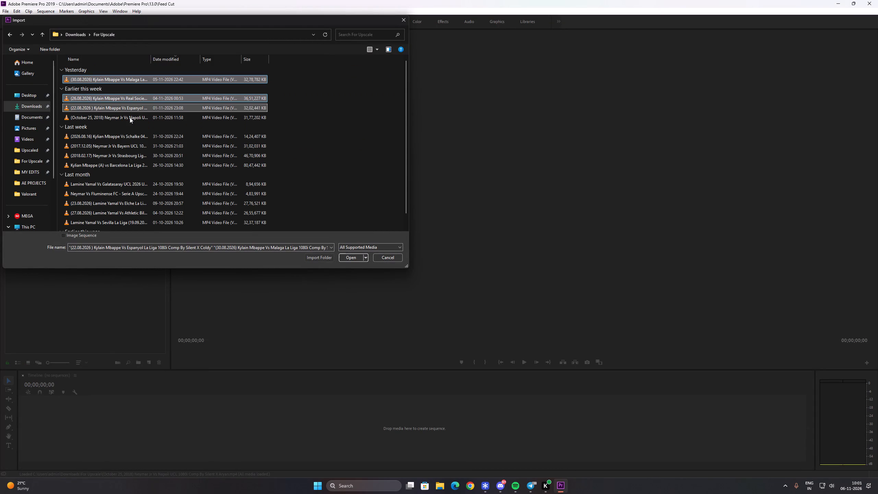
ctrl+click(132, 139)
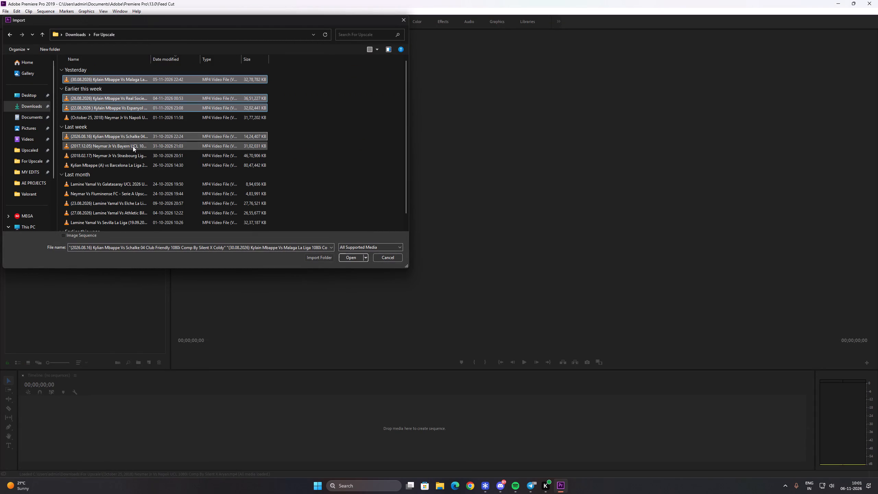
scroll(140, 170, down, 1)
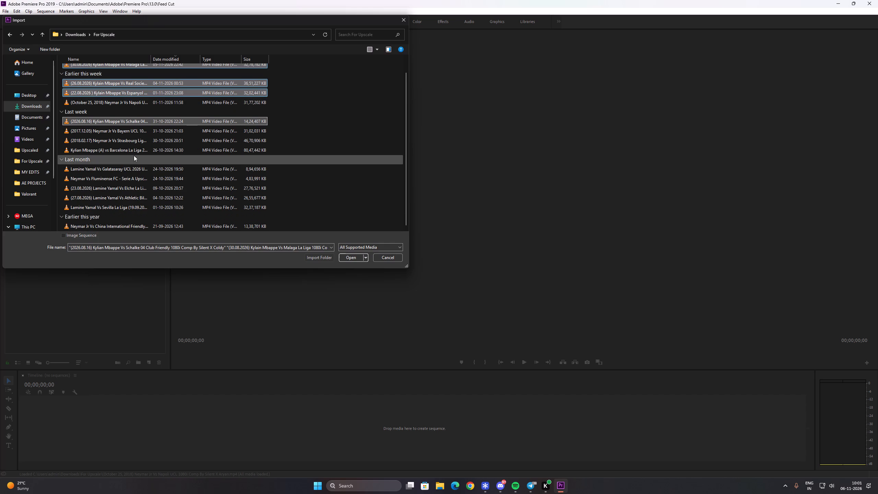
scroll(144, 162, down, 1)
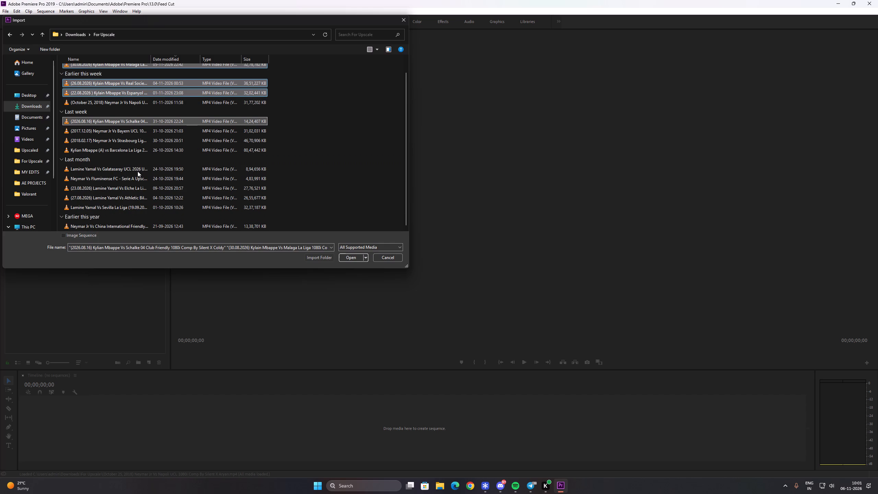
ctrl+click(117, 190)
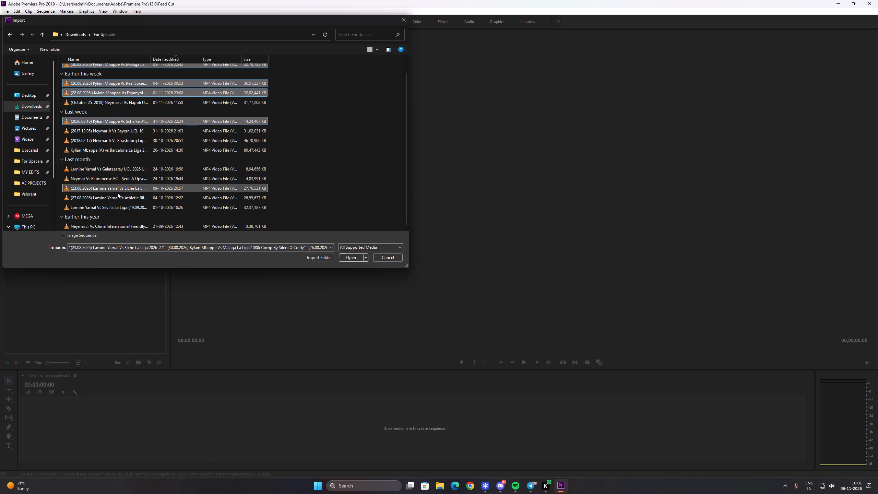
ctrl+click(118, 191)
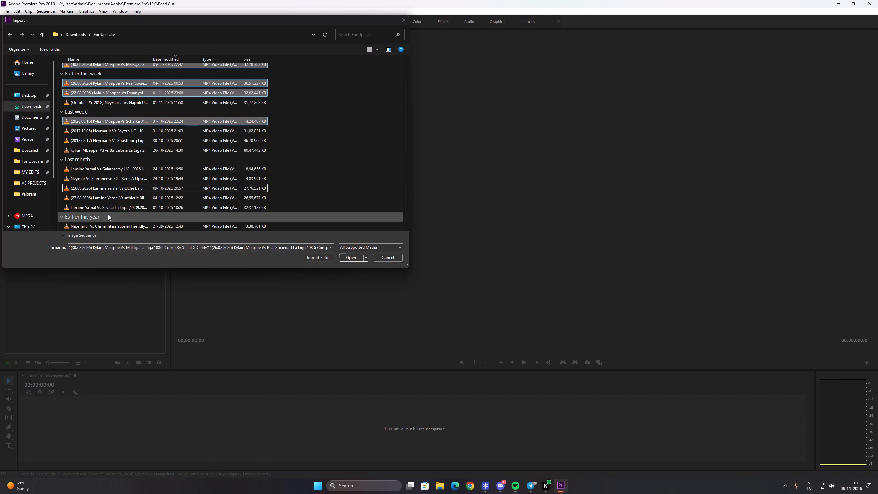
ctrl+scroll(108, 215, down, 1)
scroll(128, 195, down, 3)
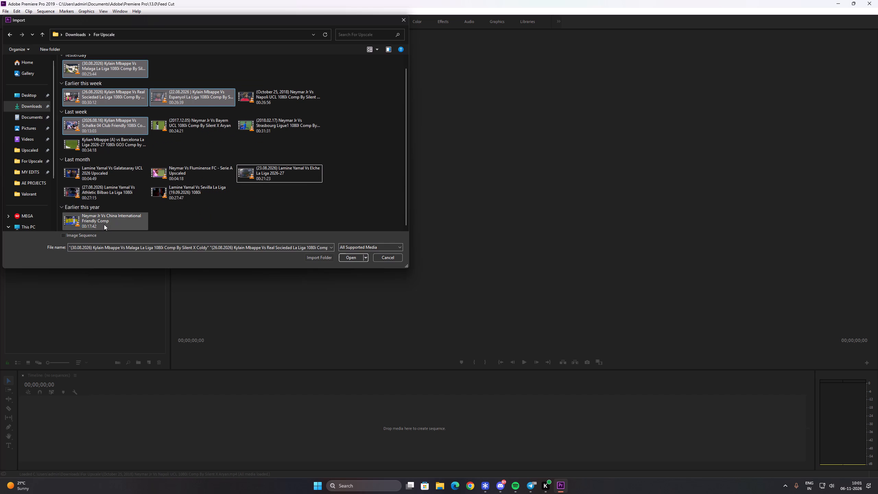
ctrl+click(104, 224)
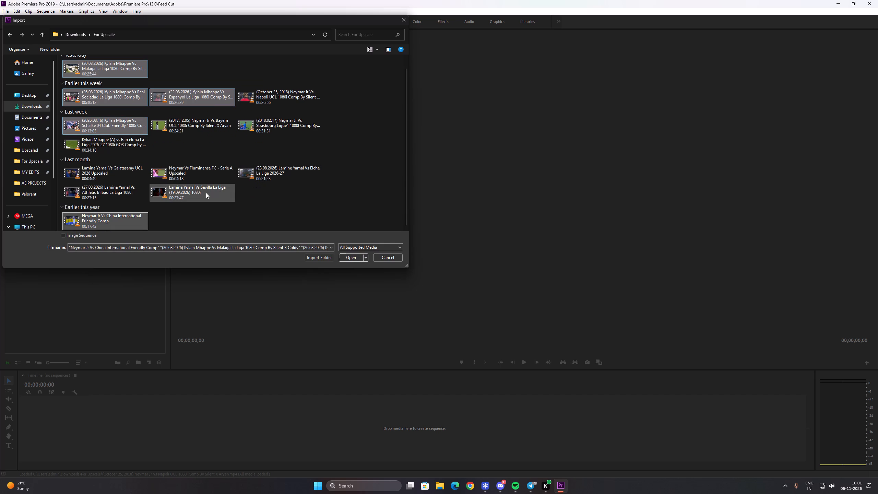
ctrl+click(204, 193)
ctrl+click(129, 194)
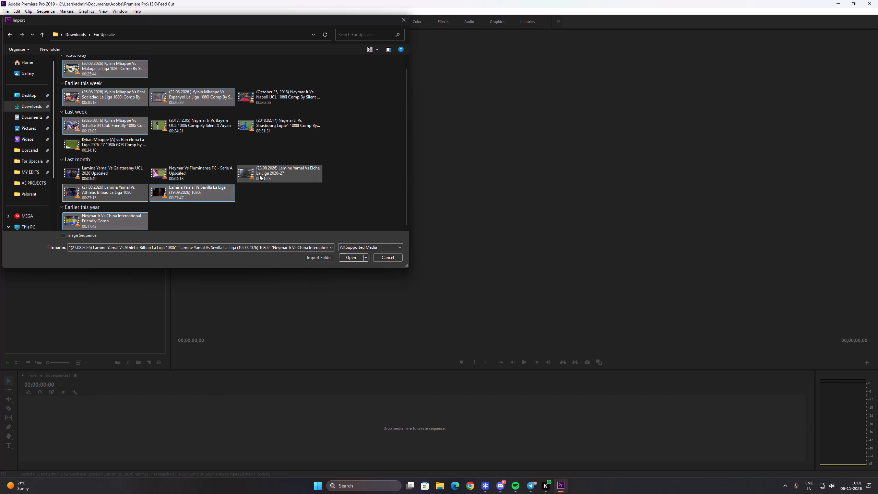
ctrl+click(259, 175)
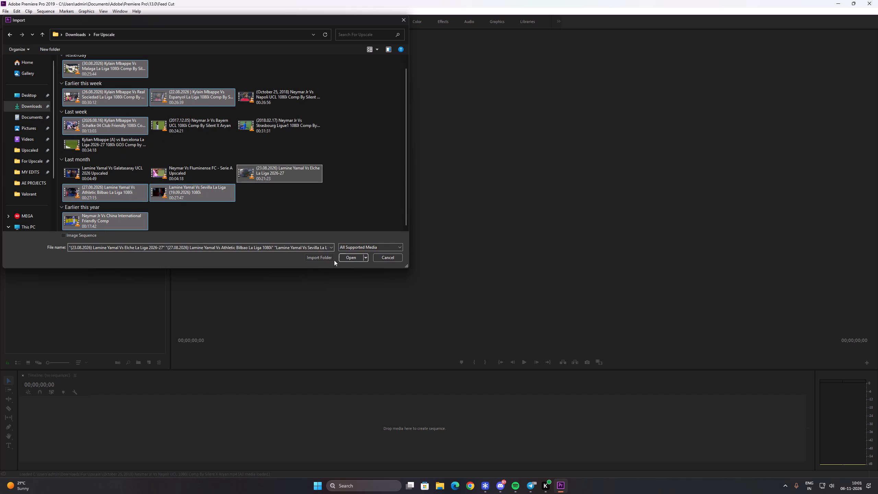
click(354, 261)
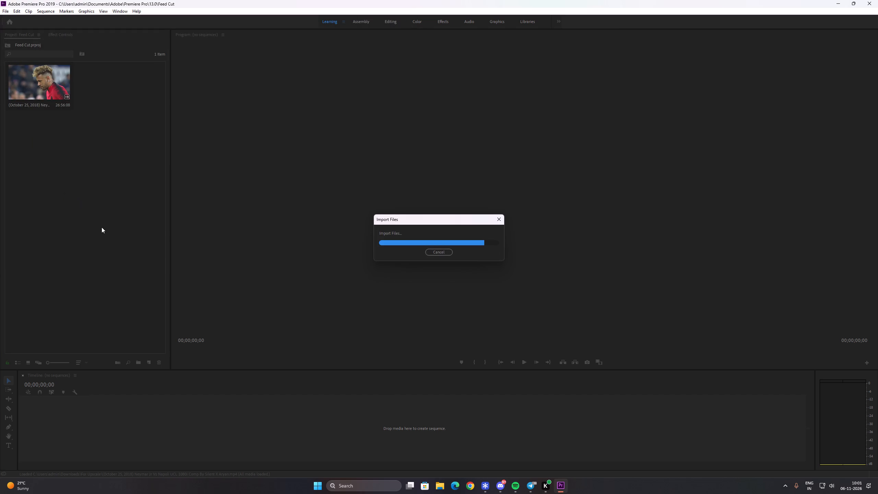
Save the project.
click(110, 243)
key(ctrl+s)
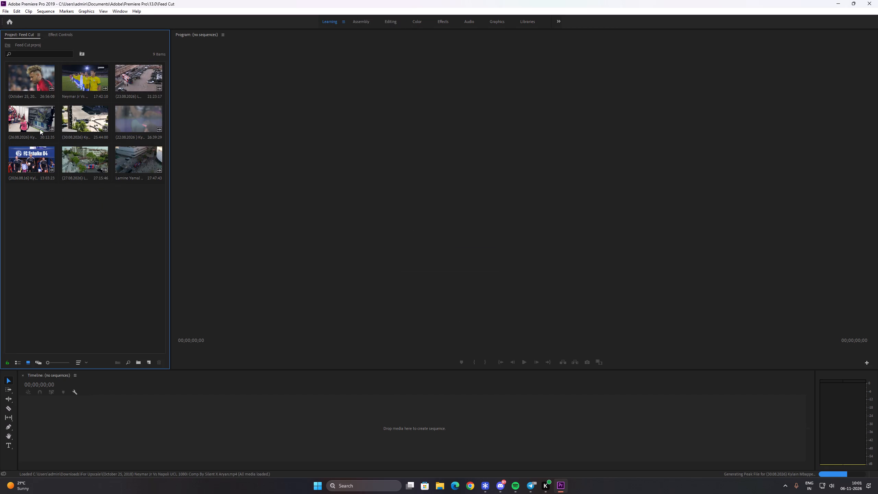
Create a new sequence from the Kylian Mbappe vs Schalke 04 video.
drag(35, 165, 199, 421)
click(228, 427)
Split the Schalke clip at 00:00:21:09, during the pre-match handshakes.
key(space)
key(equal)
key(equal)
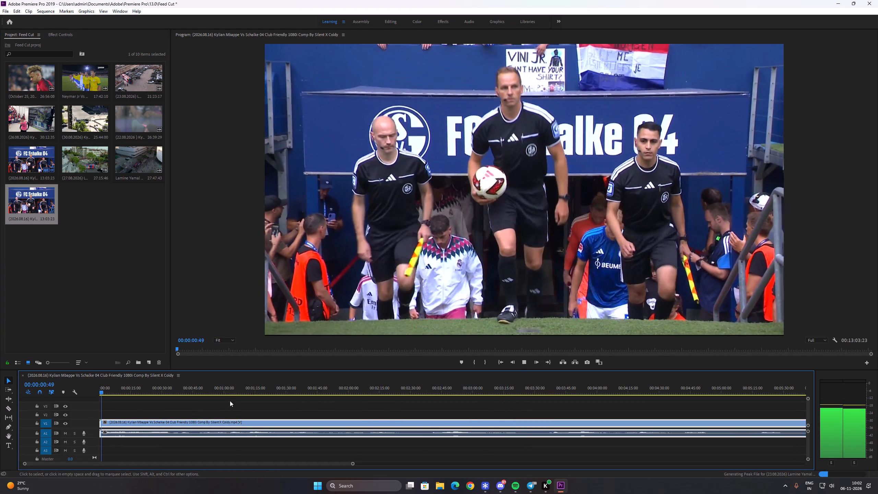
key(equal)
key(space)
drag(106, 392, 149, 400)
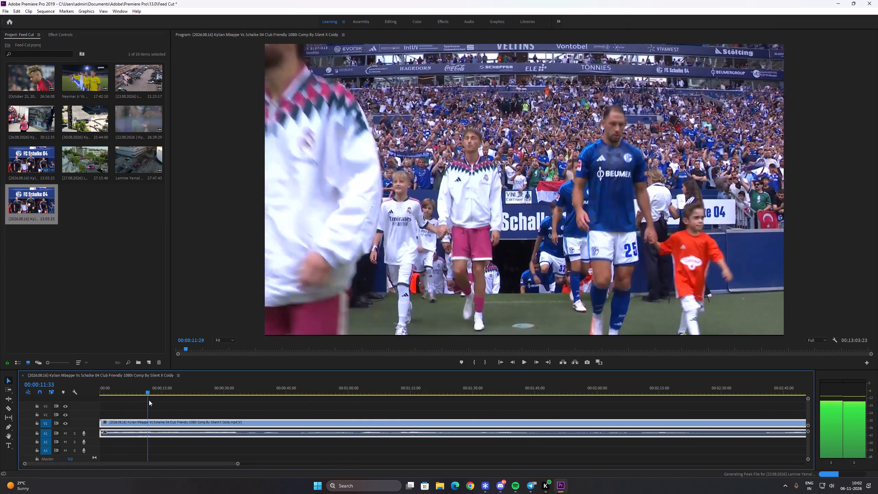
drag(149, 400, 190, 403)
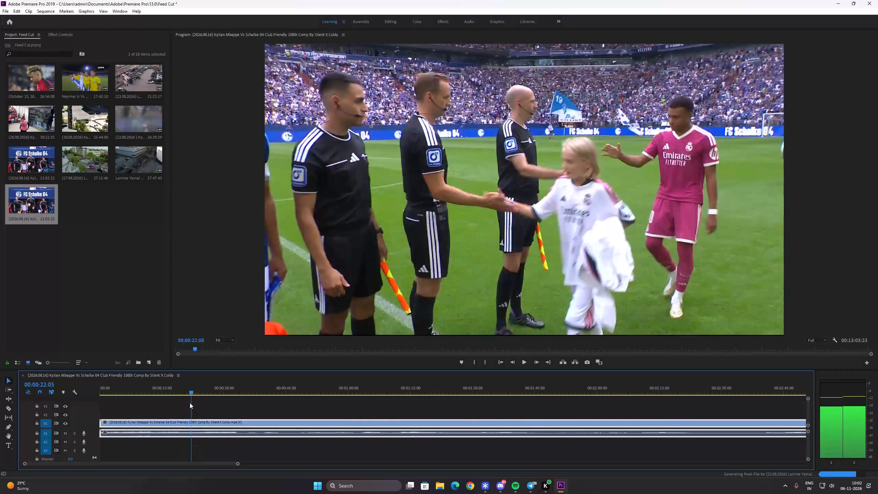
drag(190, 403, 188, 402)
key(c)
click(186, 420)
key(v)
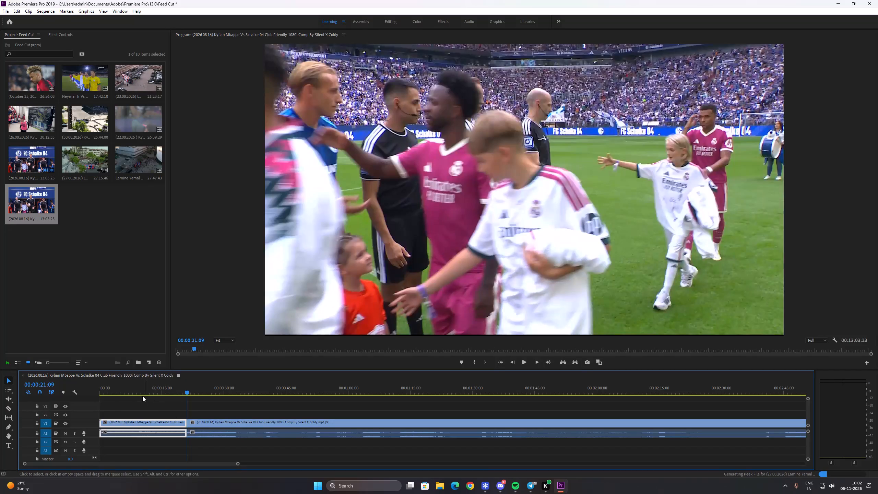
Split the walkout segment at 00:00:16:03, remove everything before that point, and close the gap.
drag(116, 382, 163, 413)
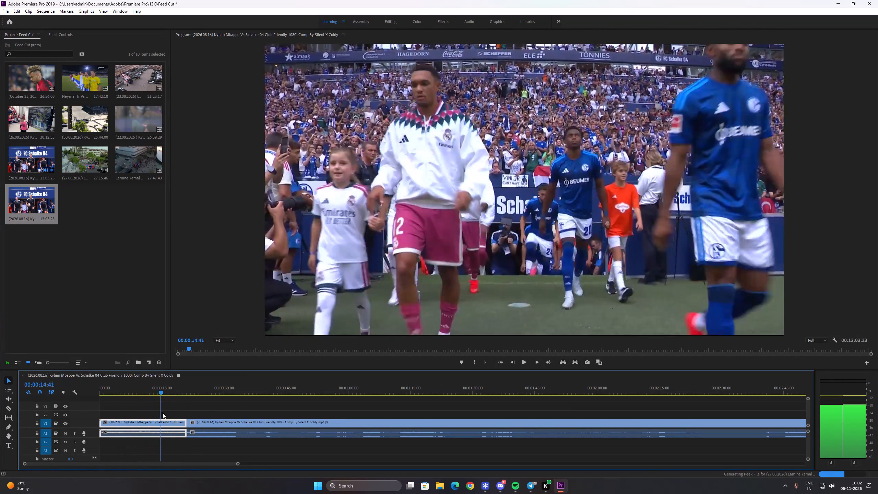
drag(163, 413, 167, 420)
key(c)
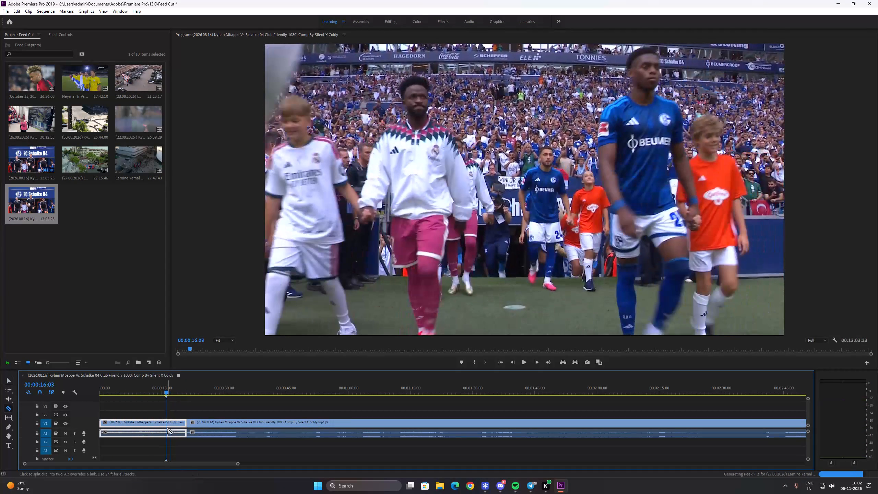
click(167, 424)
key(v)
key(ctrl+x)
ctrl+click(155, 423)
key(shift+Delete)
Split the opening walkout segment at 00:00:02:32, remove its remainder up to the handshake segment, and close the gap.
key(space)
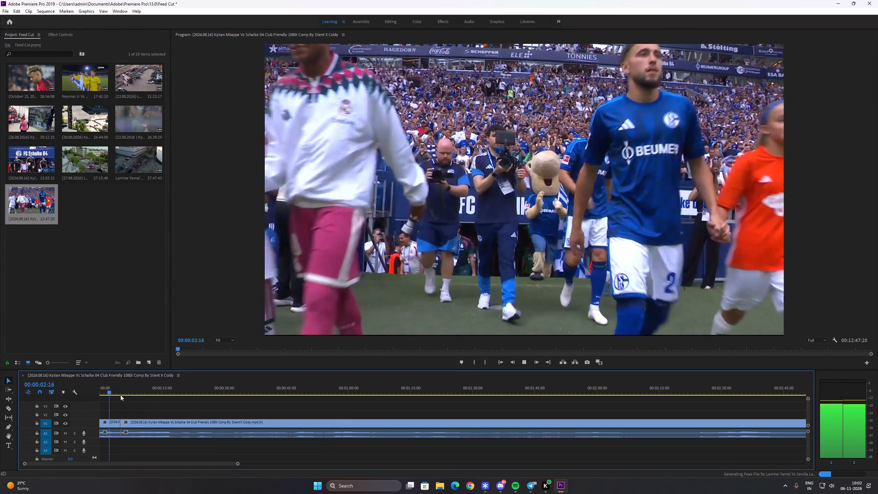
key(space)
key(c)
key(v)
drag(114, 389, 114, 390)
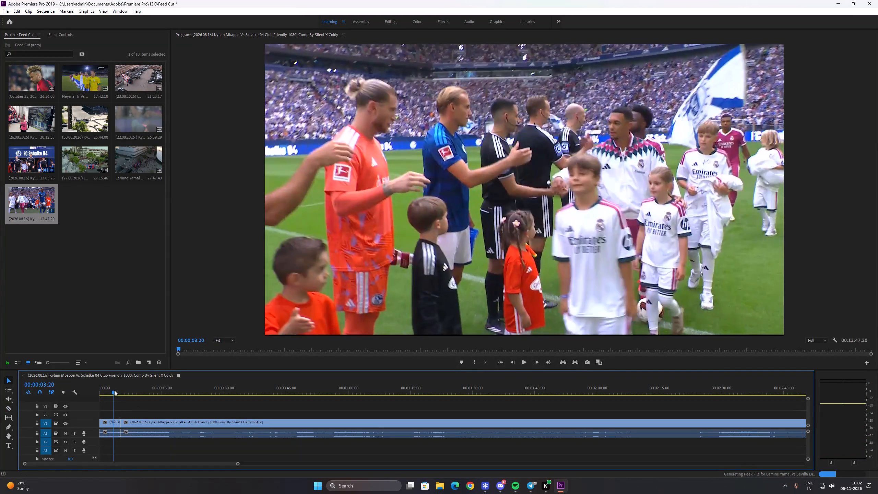
drag(114, 390, 111, 390)
key(c)
click(110, 422)
key(v)
click(115, 422)
key(ctrl+x)
ctrl+click(116, 422)
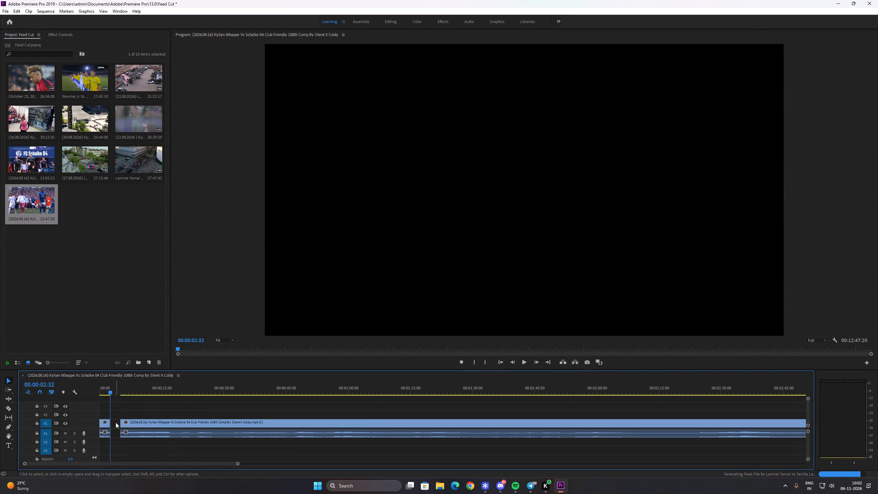
click(116, 422)
key(shift+Delete)
Play the handshake segment and split it at 00:00:06:14.
key(space)
key(space)
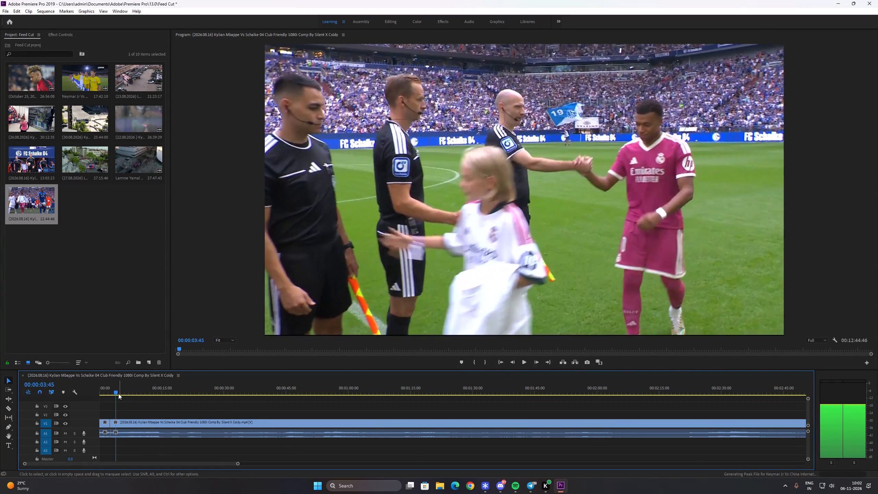
drag(118, 393, 127, 400)
key(c)
click(126, 422)
key(v)
Split at 00:00:07:26 on the team photo, remove the section back to the 00:00:06:14 cut, and close the gap.
click(135, 422)
key(space)
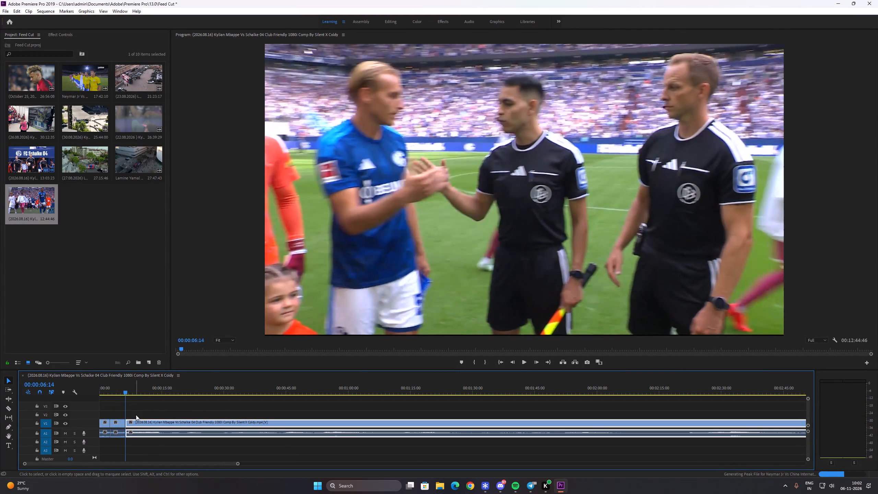
key(space)
click(132, 392)
key(c)
click(131, 423)
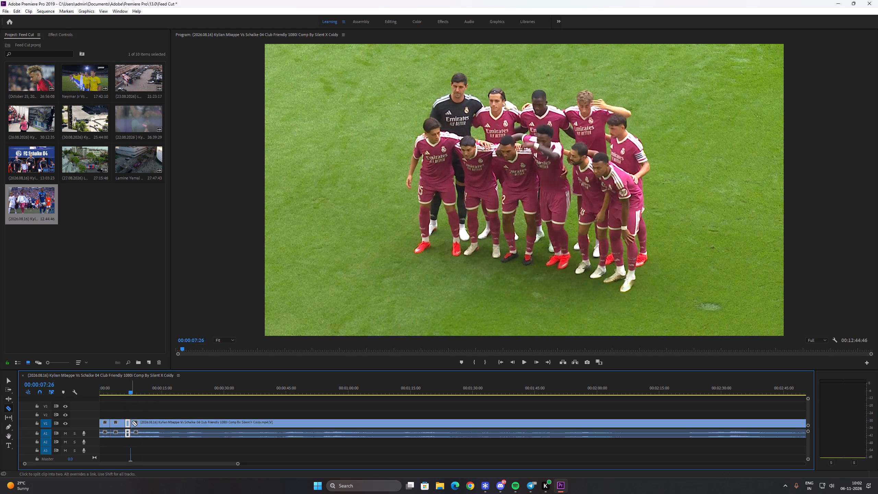
key(v)
key(ctrl+x)
click(128, 422)
key(shift+Delete)
Split the clip after the team photo, at about the 10-second mark.
key(space)
key(space)
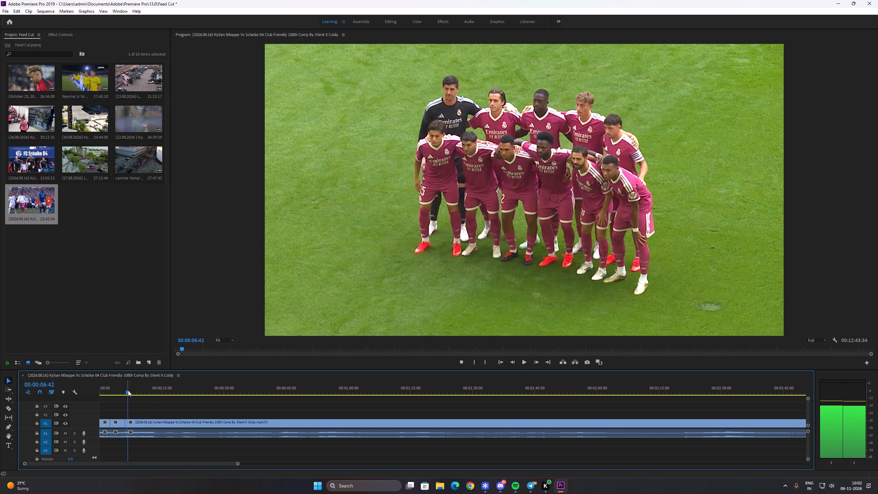
drag(130, 391, 151, 415)
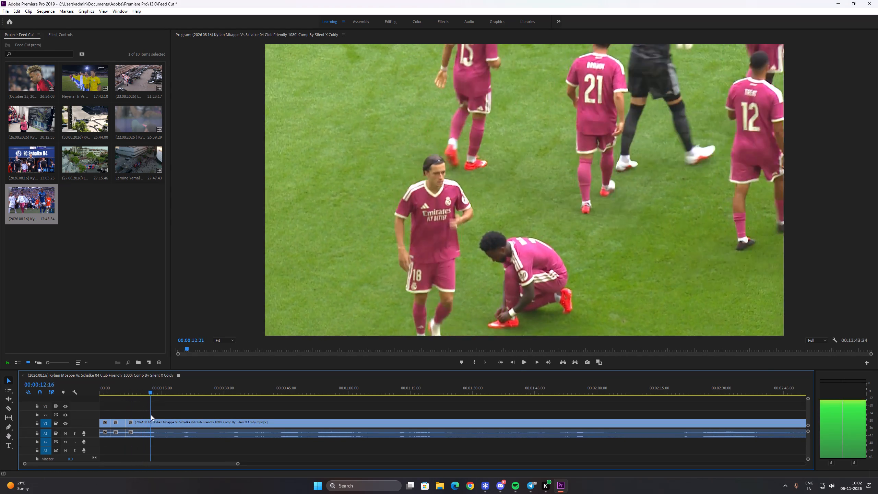
drag(151, 415, 142, 414)
key(c)
click(141, 421)
key(v)
Split the match footage at 00:00:27:11, remove the section back to the cut after the team photo, and close the gap.
click(147, 423)
drag(154, 387, 161, 395)
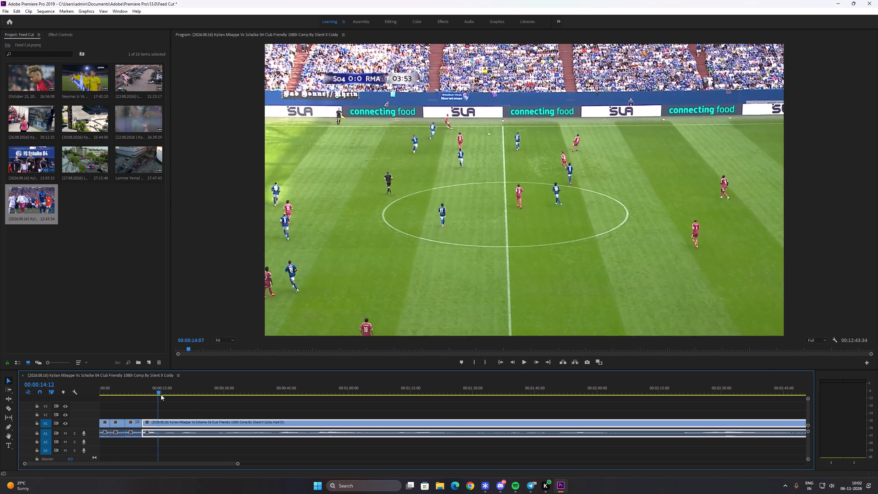
drag(161, 395, 219, 404)
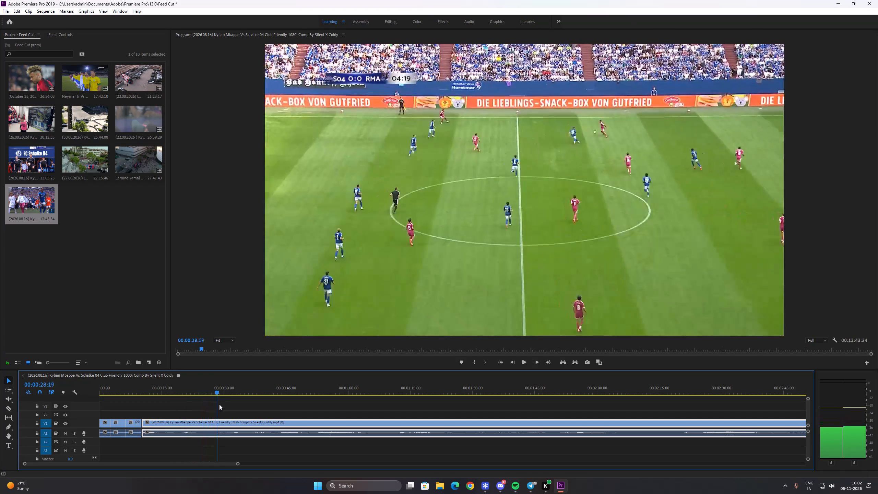
drag(219, 404, 216, 409)
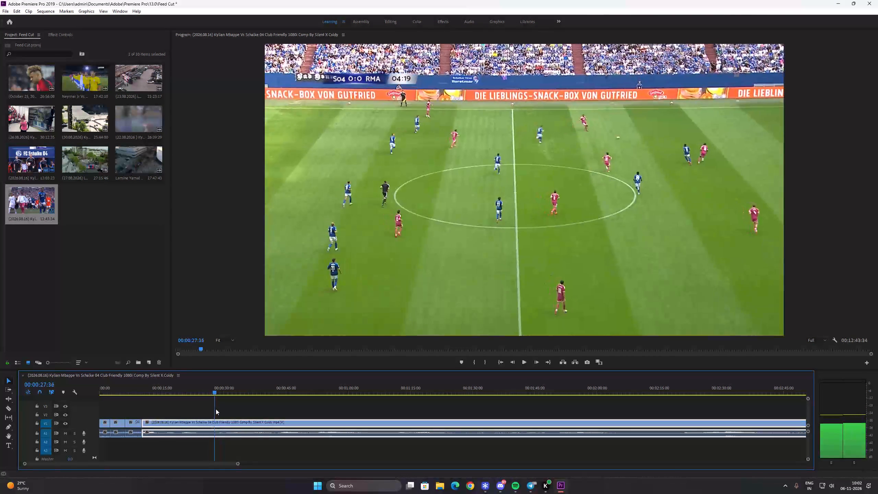
drag(216, 409, 218, 415)
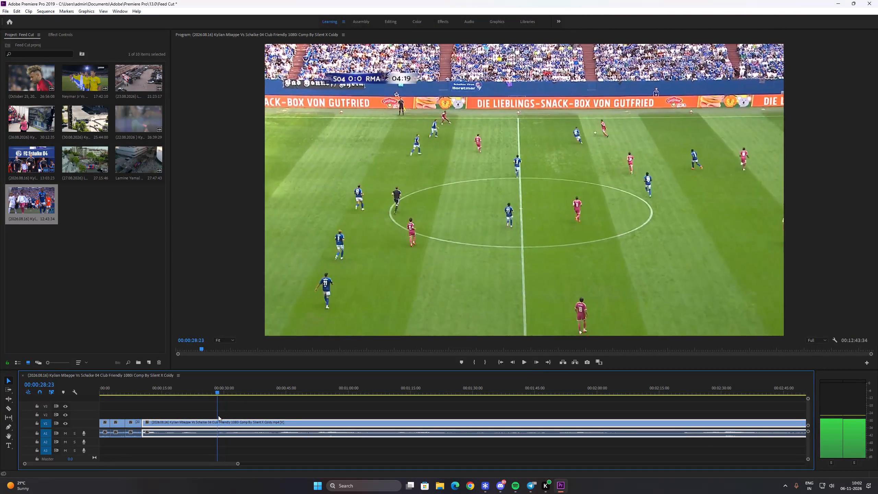
drag(218, 415, 213, 414)
key(c)
click(213, 423)
key(v)
key(ctrl+x)
ctrl+click(209, 423)
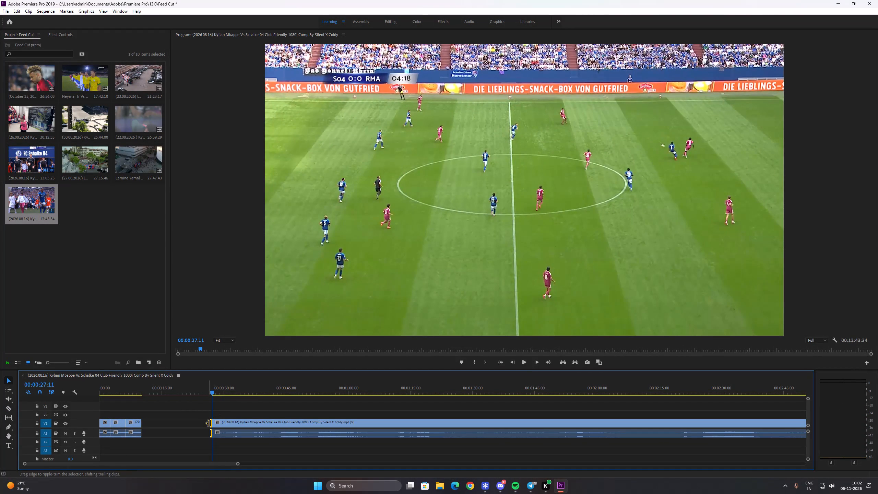
click(209, 423)
click(205, 424)
key(shift+Delete)
Play the match footage after the last cut and split it at 00:00:24:11.
key(space)
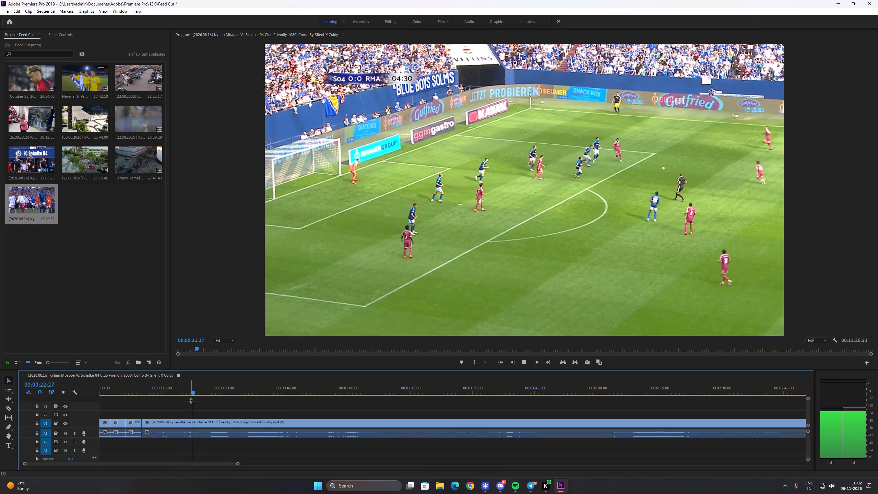
key(space)
key(c)
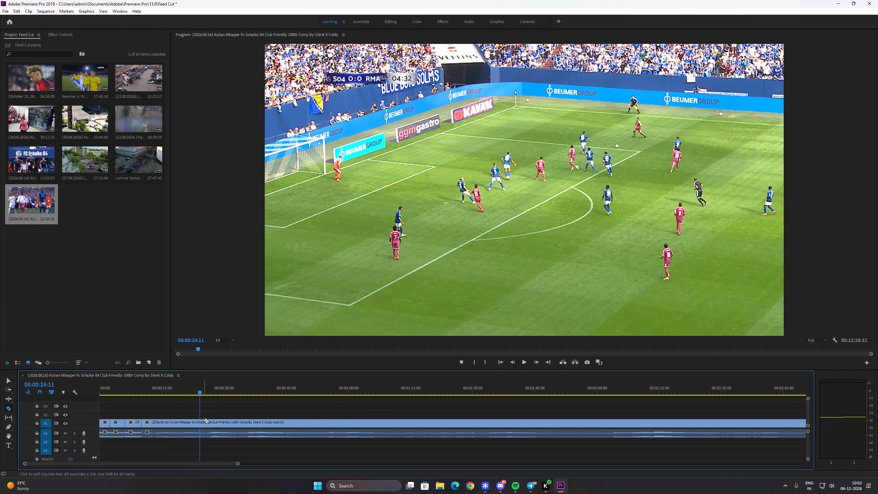
click(200, 423)
key(v)
Split the footage at 00:00:32:42, remove the section back to the 00:00:24:11 cut, and close the gap.
click(216, 421)
key(space)
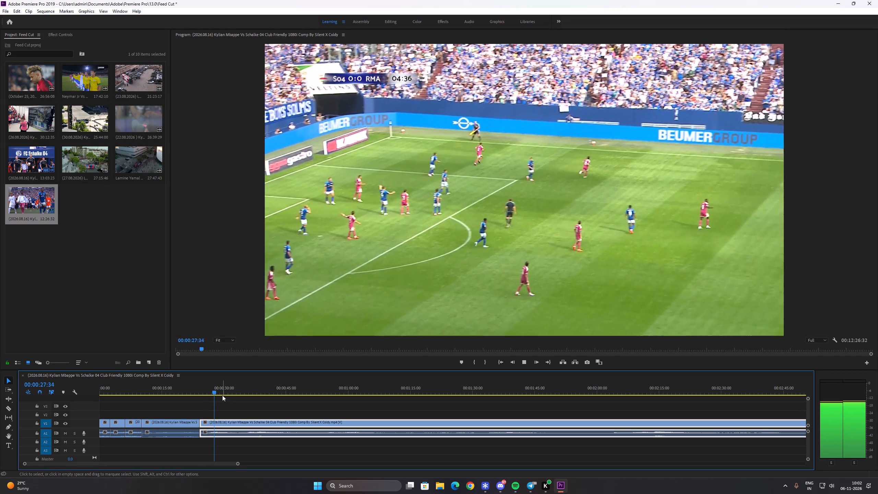
key(space)
drag(218, 391, 240, 398)
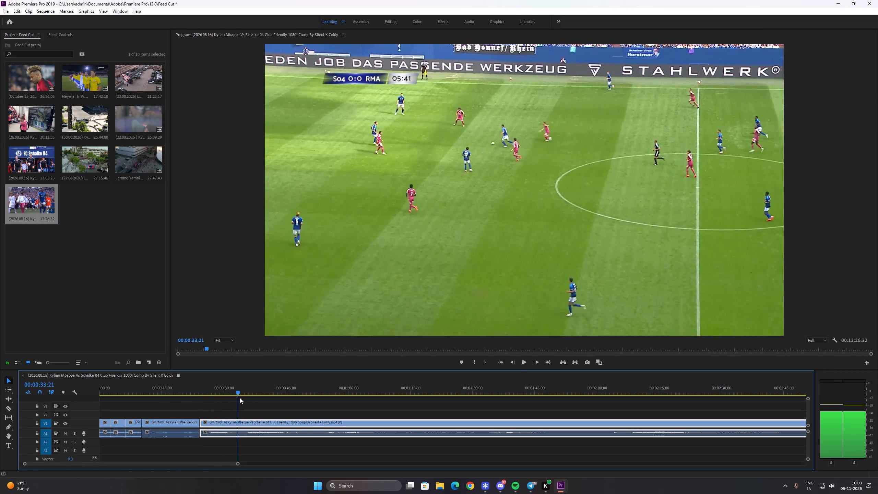
drag(240, 398, 237, 396)
key(c)
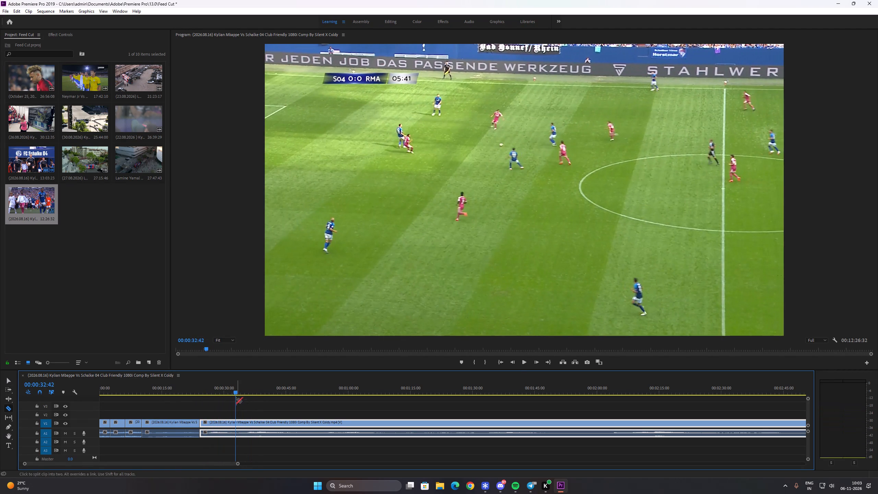
click(235, 421)
key(v)
key(ctrl+x)
ctrl+click(228, 423)
key(shift+Delete)
Review the goal and celebration, and split the clip at 00:00:43:05 on the close-up of the three Real Madrid players.
key(space)
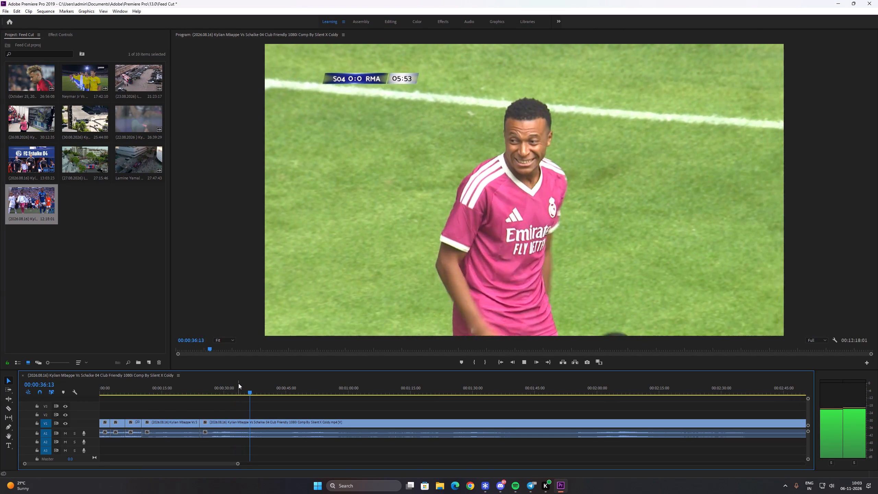
key(space)
drag(256, 391, 263, 396)
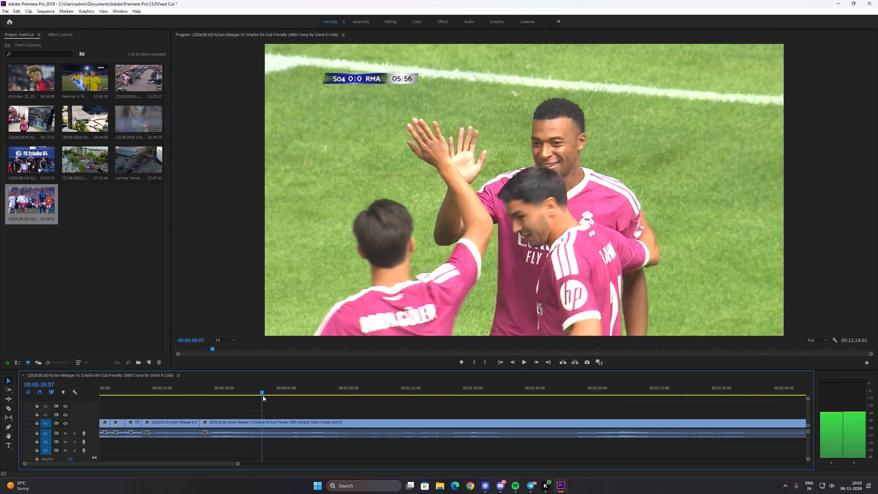
drag(263, 396, 278, 406)
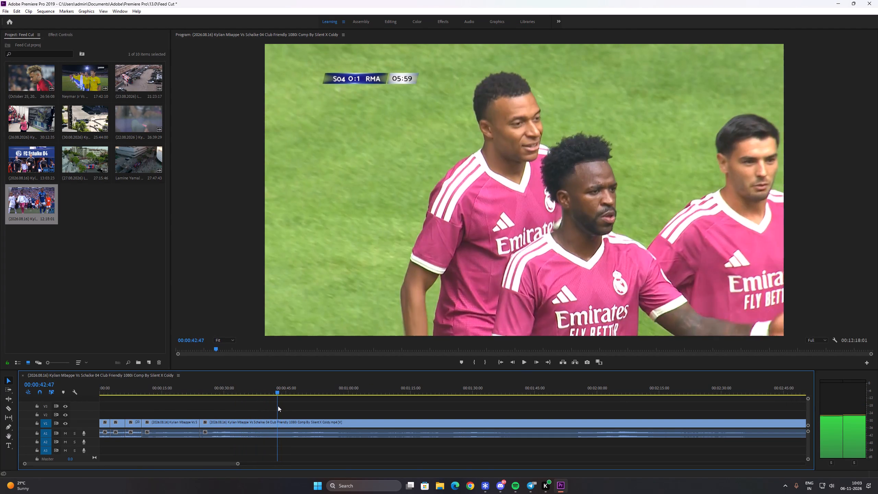
drag(278, 406, 278, 406)
key(c)
click(277, 421)
key(v)
Split at about 00:00:50 where the wide shot of play begins, remove the section back to the 00:00:43:05 cut, and close the gap.
click(283, 422)
drag(289, 389, 289, 391)
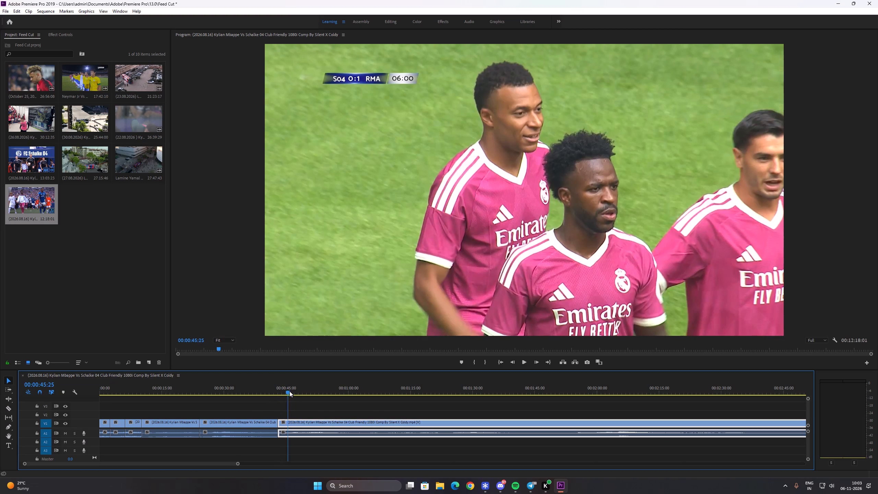
drag(289, 391, 309, 402)
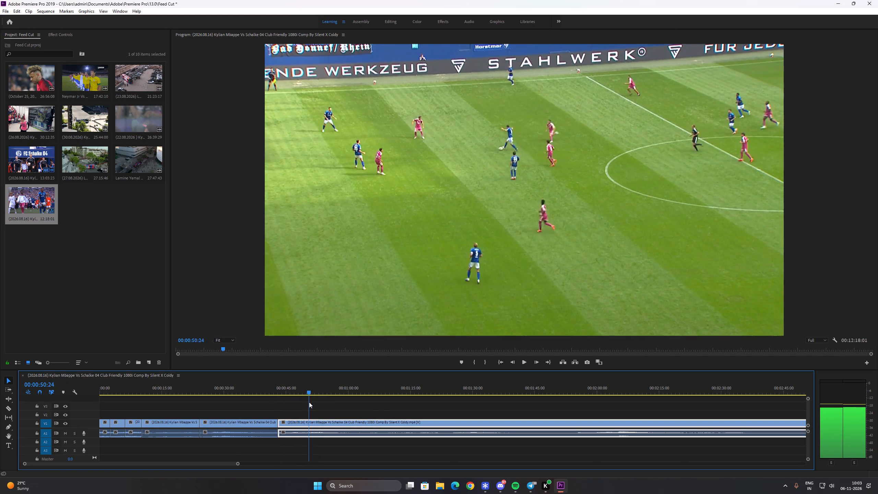
drag(309, 402, 308, 402)
key(c)
click(308, 421)
key(v)
key(ctrl+x)
ctrl+click(296, 421)
key(shift+Delete)
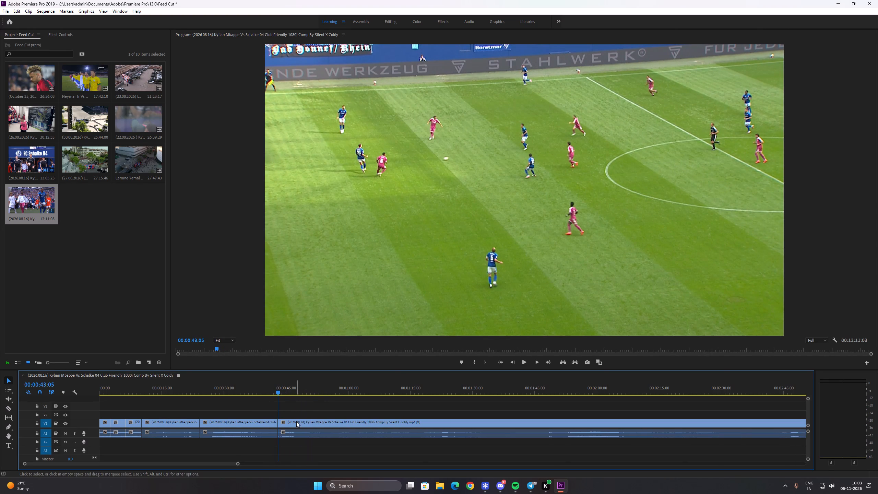
Scrub through the goal replay and Mbappe close-ups, and split the clip at about 00:01:15, at the wide midfield shot.
drag(286, 390, 315, 400)
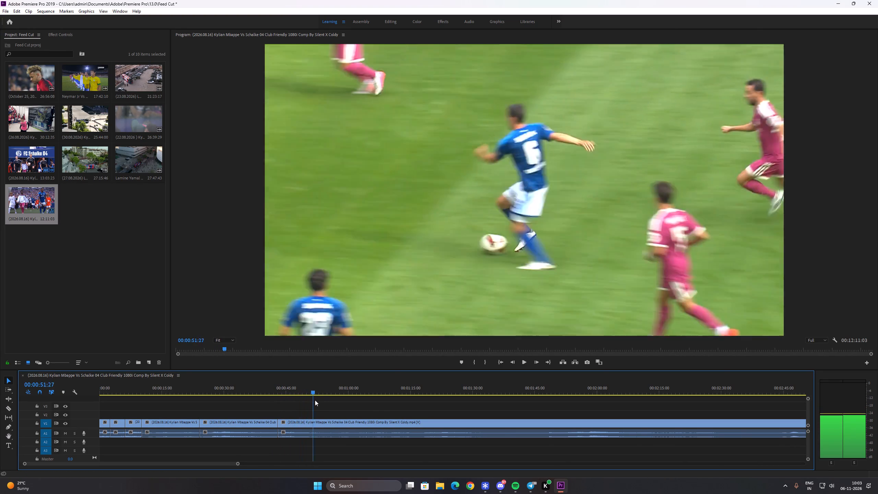
drag(315, 400, 348, 406)
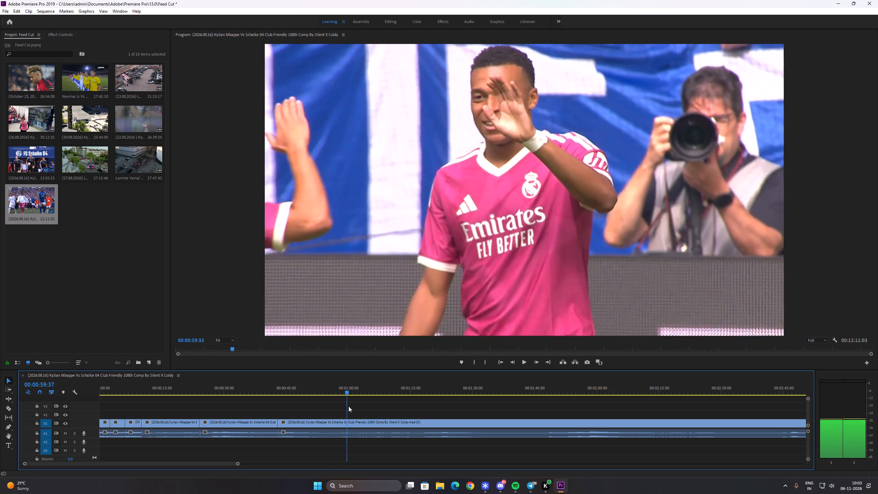
drag(348, 406, 383, 408)
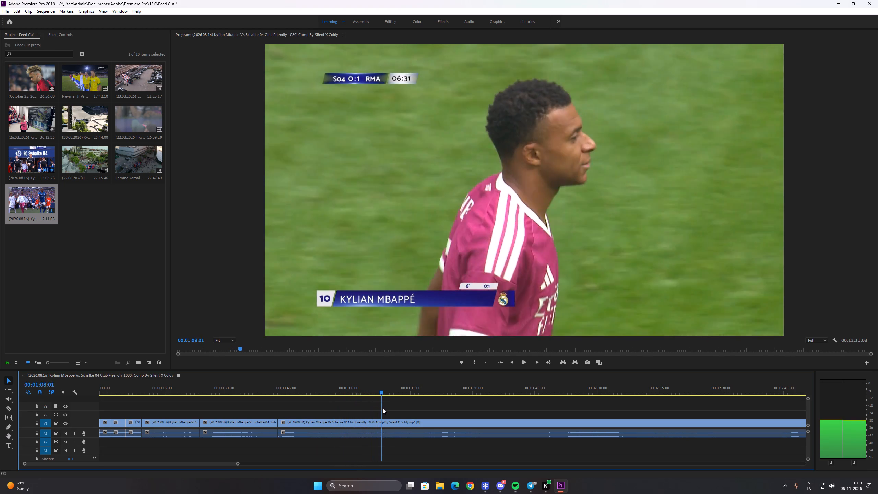
drag(383, 408, 412, 408)
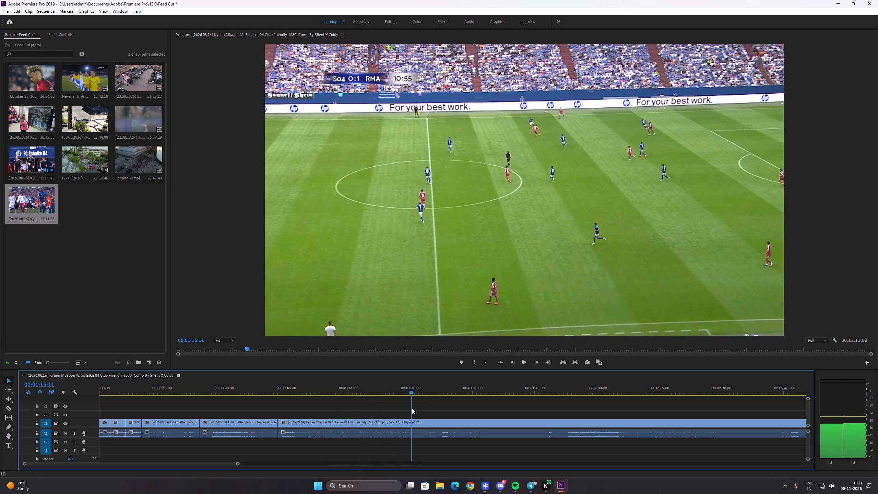
drag(412, 408, 410, 409)
key(c)
click(410, 424)
key(v)
Split again at about 00:01:16, remove the short section back to the previous cut, and close the gap.
click(425, 424)
key(space)
key(space)
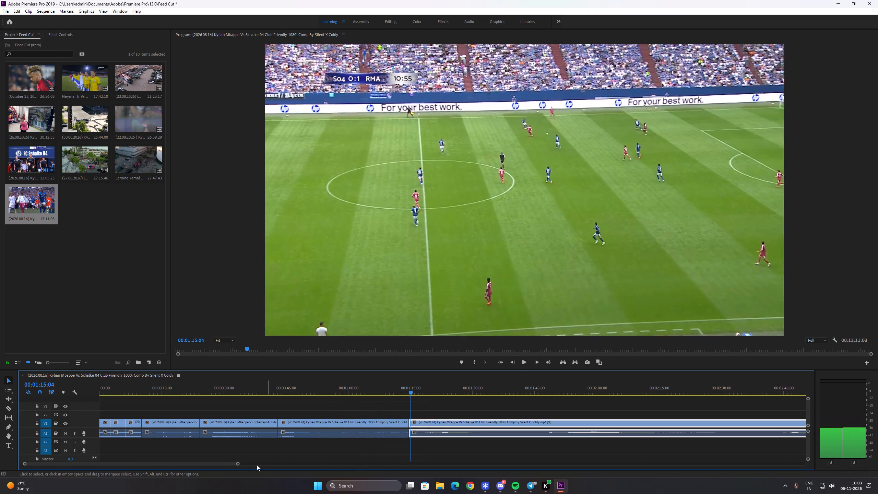
drag(226, 462, 250, 467)
drag(208, 394, 224, 396)
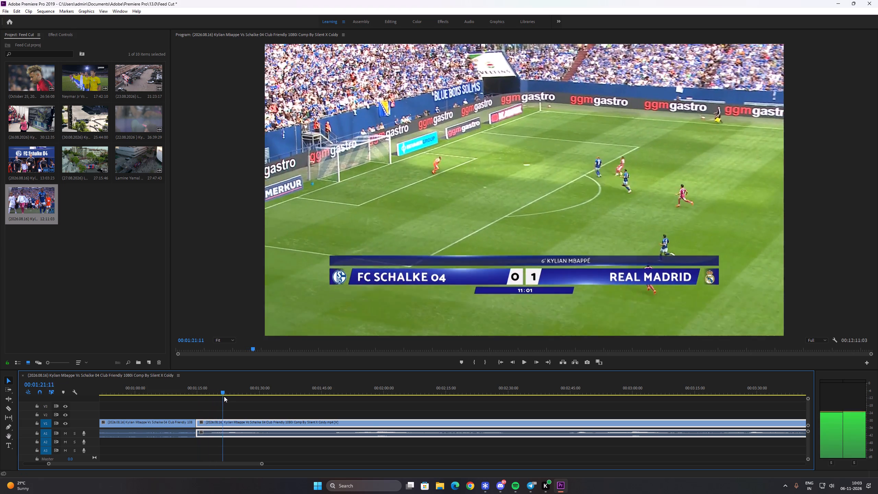
drag(224, 396, 201, 402)
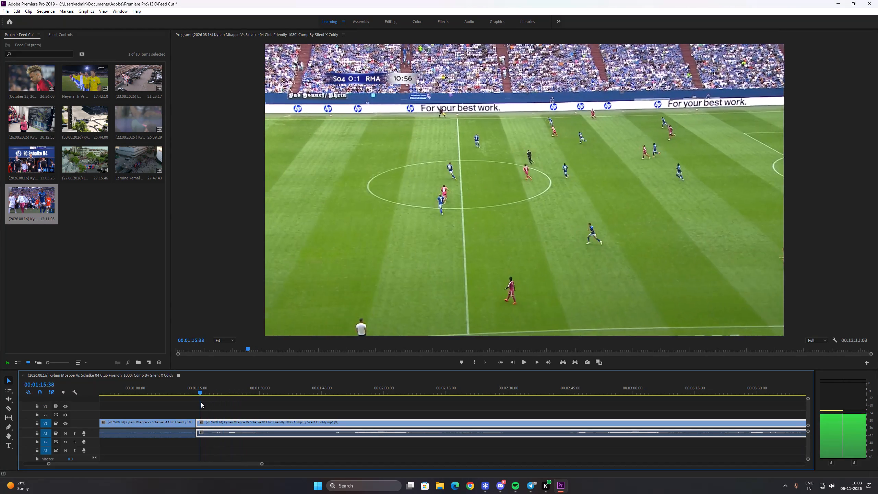
drag(201, 402, 200, 402)
key(c)
click(203, 422)
key(v)
key(ctrl+x)
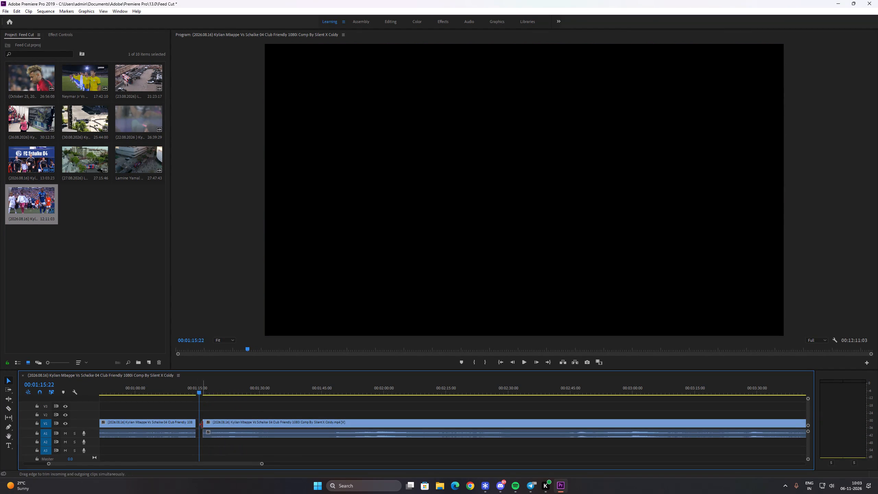
click(201, 423)
double_click(199, 423)
drag(203, 384, 217, 385)
drag(208, 386, 213, 386)
click(199, 421)
key(shift+Delete)
Review the next attack and the Mbappe close-up, and split the clip at about 00:01:47.
key(space)
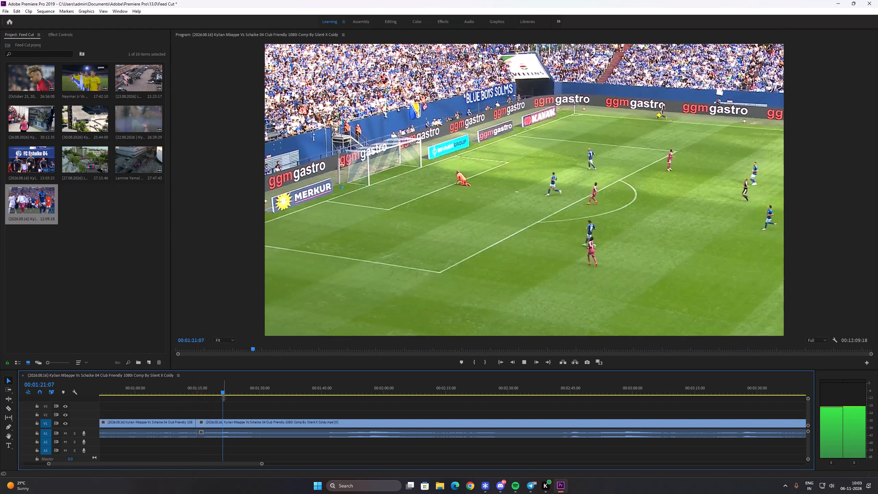
key(space)
drag(224, 391, 258, 417)
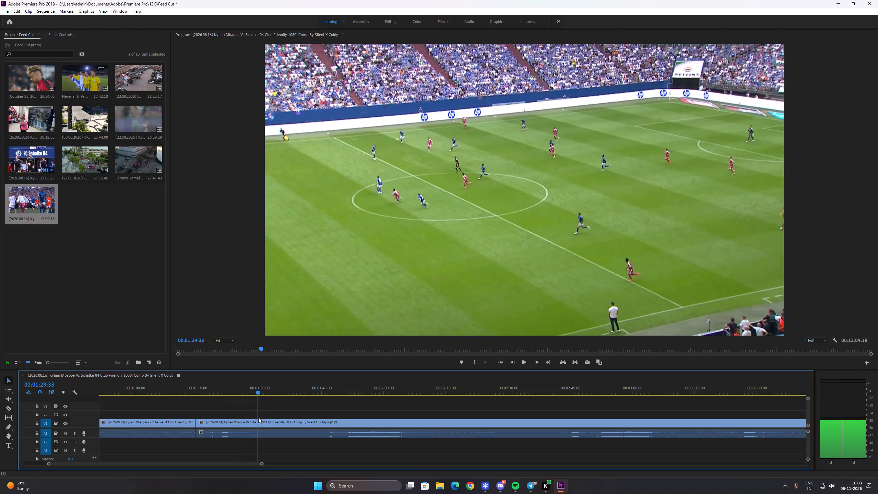
drag(258, 417, 295, 420)
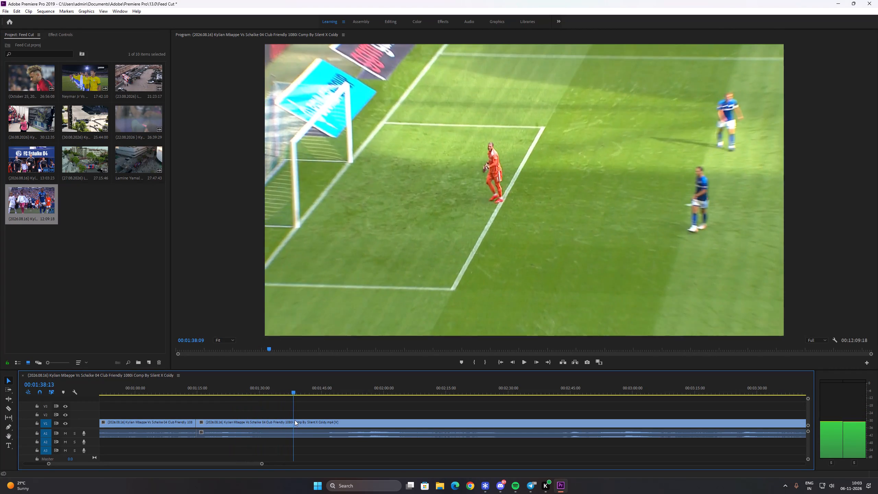
drag(295, 420, 320, 419)
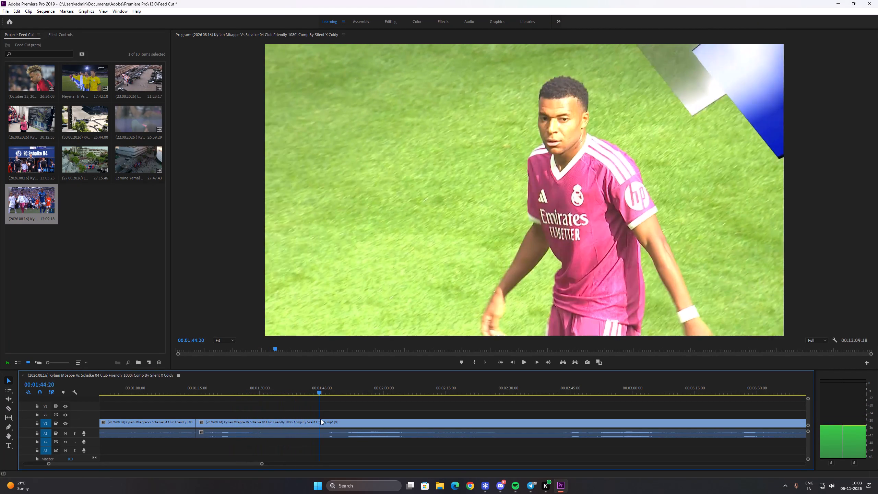
drag(320, 419, 329, 420)
key(c)
click(330, 424)
key(v)
Split at 00:02:30:19 on the Mbappe close-up, remove the section back to the cut at about 00:01:47, and close the gap.
click(348, 423)
key(space)
key(space)
drag(209, 464, 217, 467)
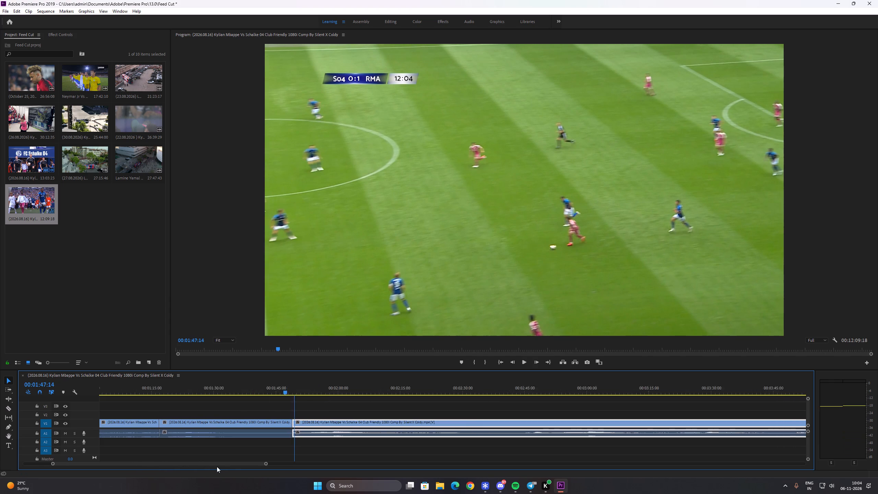
drag(217, 467, 224, 467)
drag(205, 393, 227, 397)
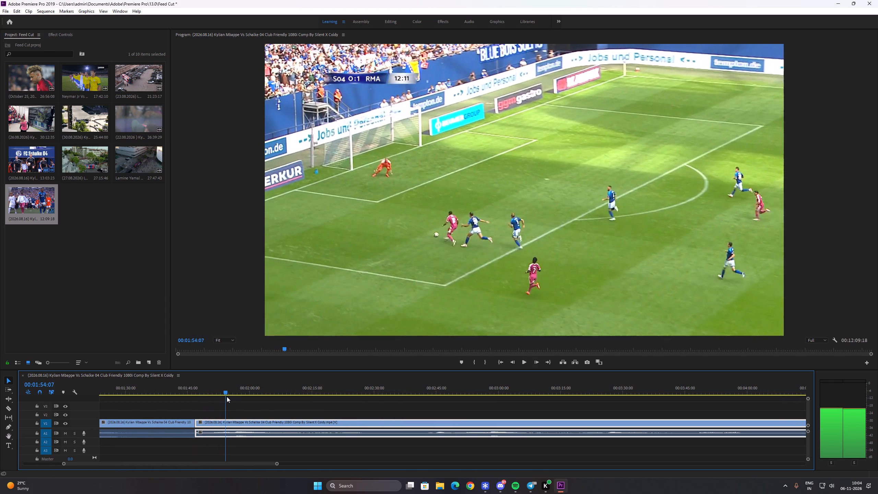
drag(227, 397, 273, 397)
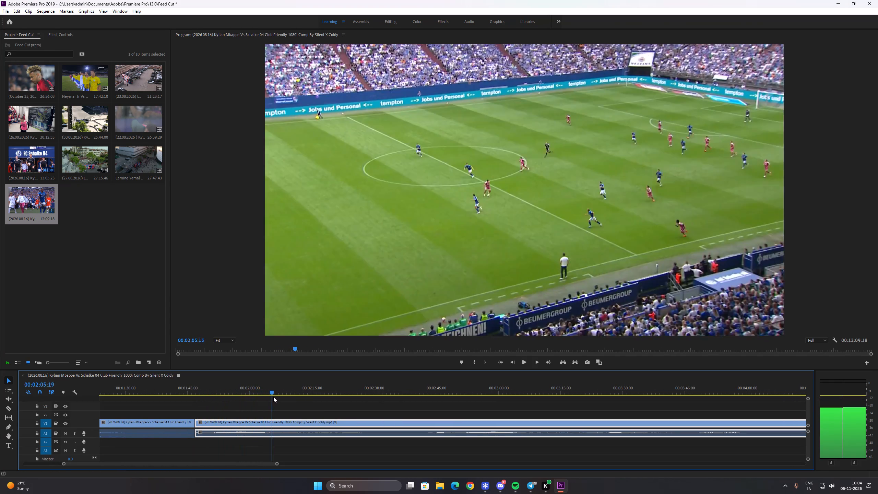
drag(273, 397, 318, 398)
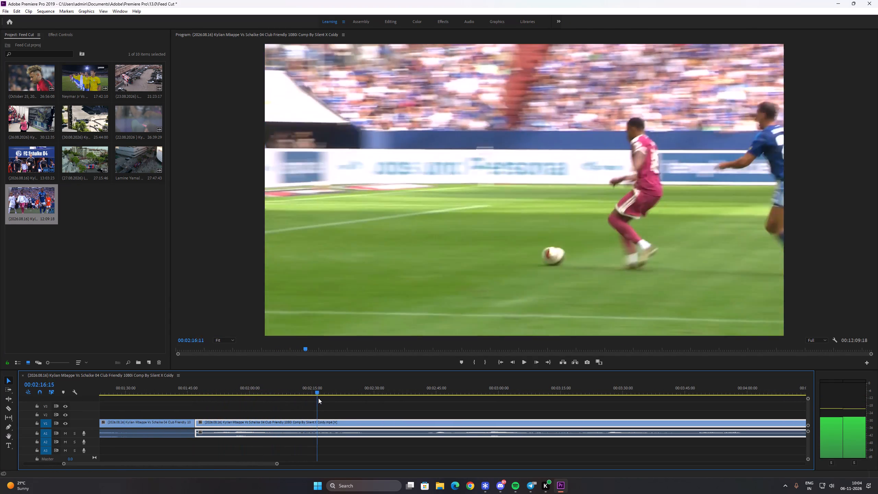
drag(318, 398, 358, 397)
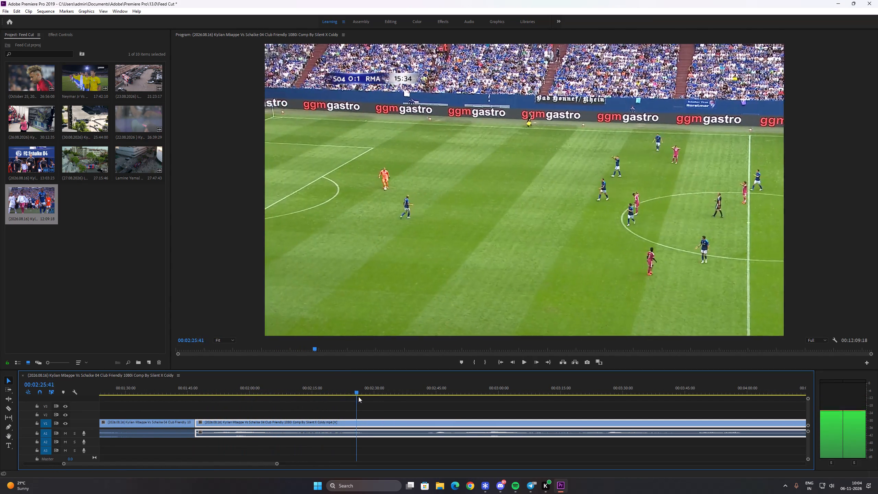
drag(358, 397, 376, 402)
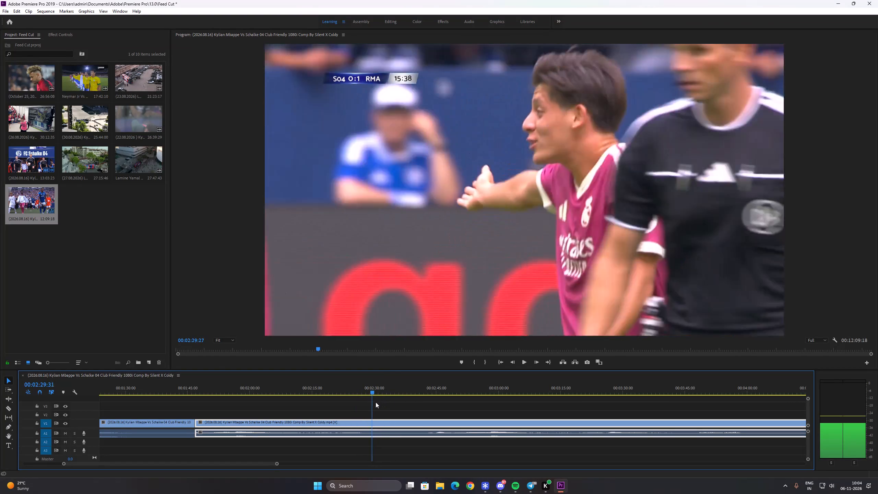
drag(376, 402, 377, 403)
key(c)
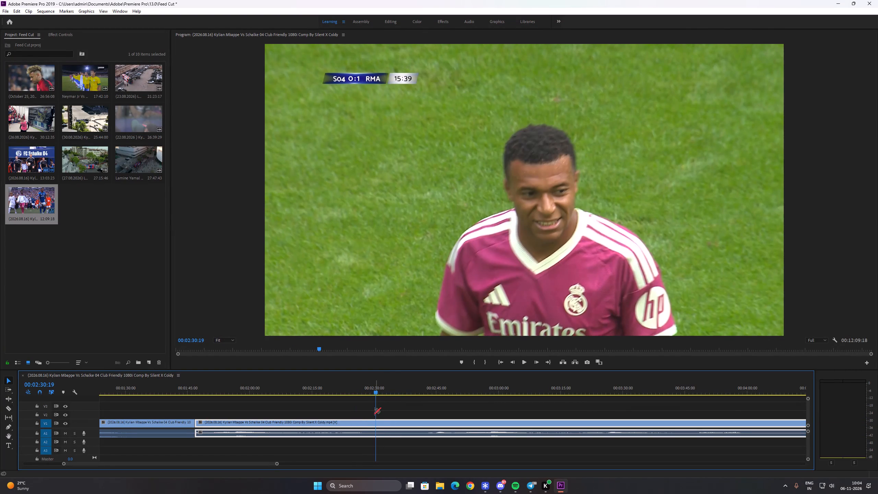
click(375, 424)
key(v)
key(ctrl+x)
ctrl+click(365, 423)
key(shift+Delete)
Play through the Mbappe close-up and split the clip at 00:01:51:28, where he looks down.
key(space)
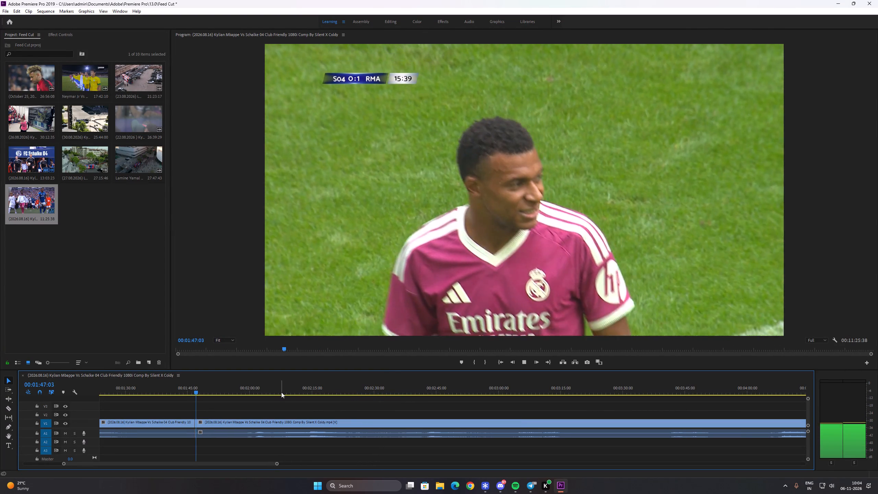
key(space)
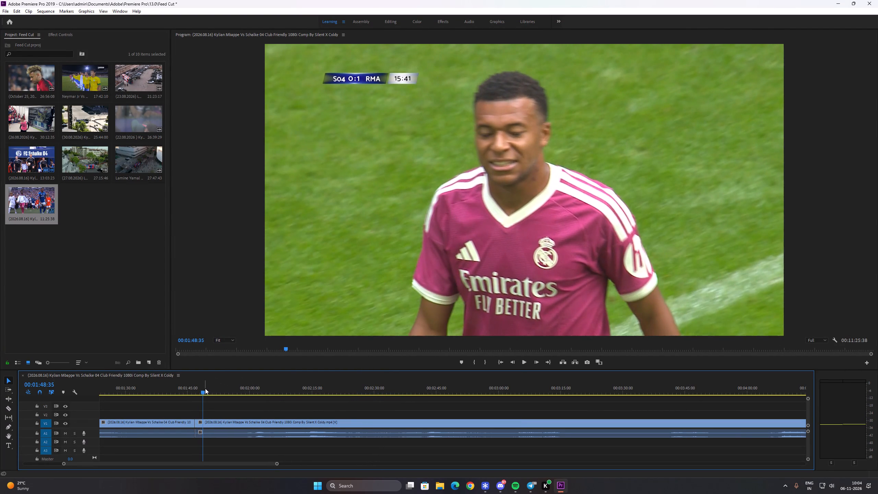
key(space)
key(space)
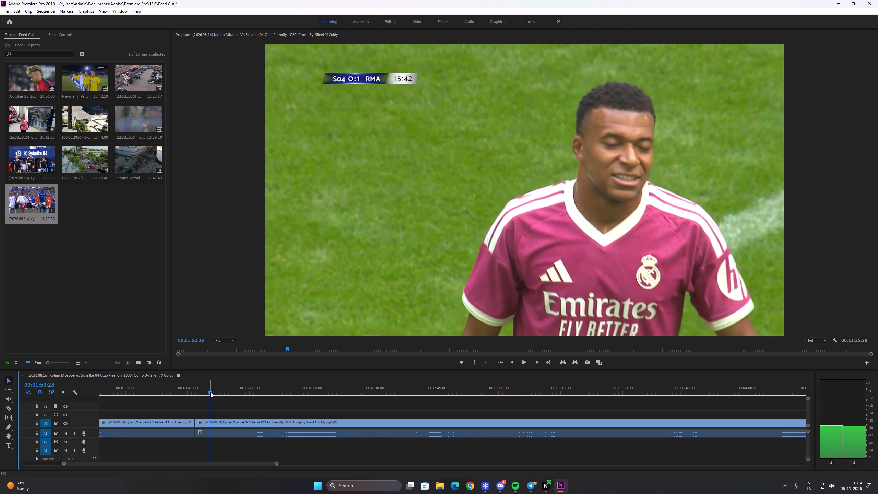
drag(210, 391, 215, 397)
key(c)
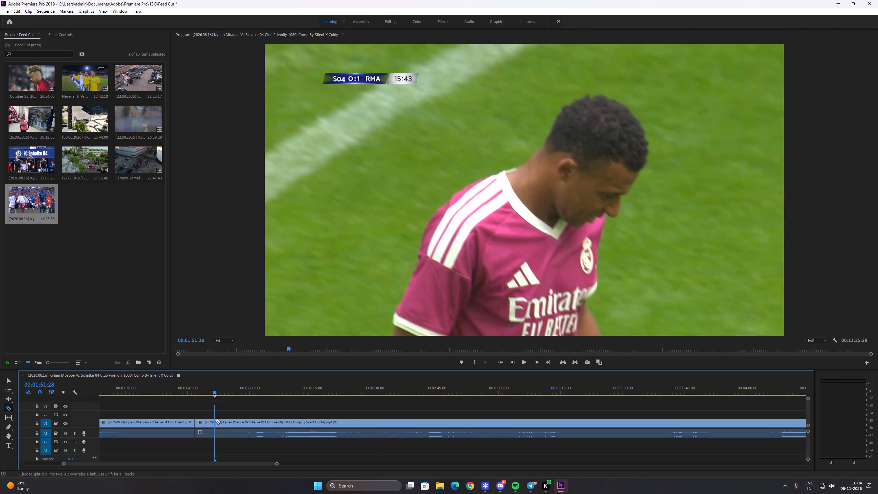
click(215, 421)
key(v)
Scrub past the corner goal and its replays, split at about 00:03:24, remove the section back to the 00:01:51:28 cut, and close the gap.
click(223, 421)
drag(225, 387, 254, 400)
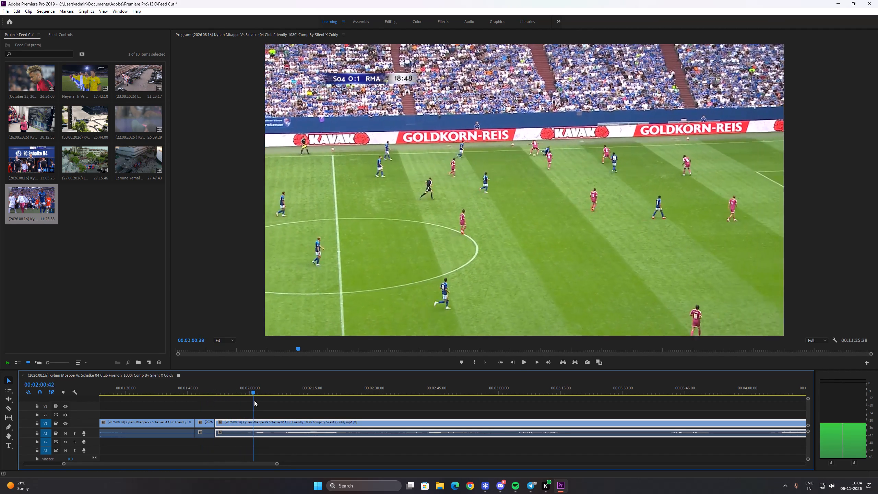
drag(254, 400, 286, 409)
right_drag(276, 407, 286, 409)
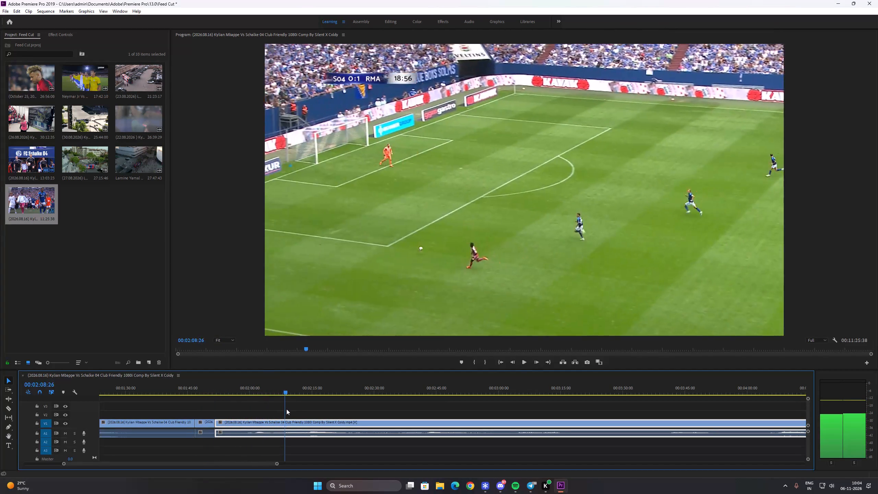
right_drag(286, 409, 290, 409)
drag(286, 409, 320, 408)
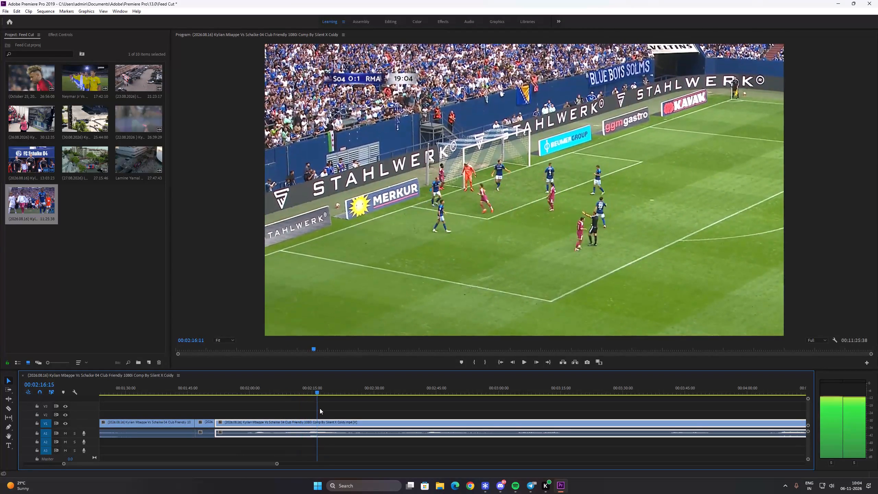
drag(320, 408, 359, 405)
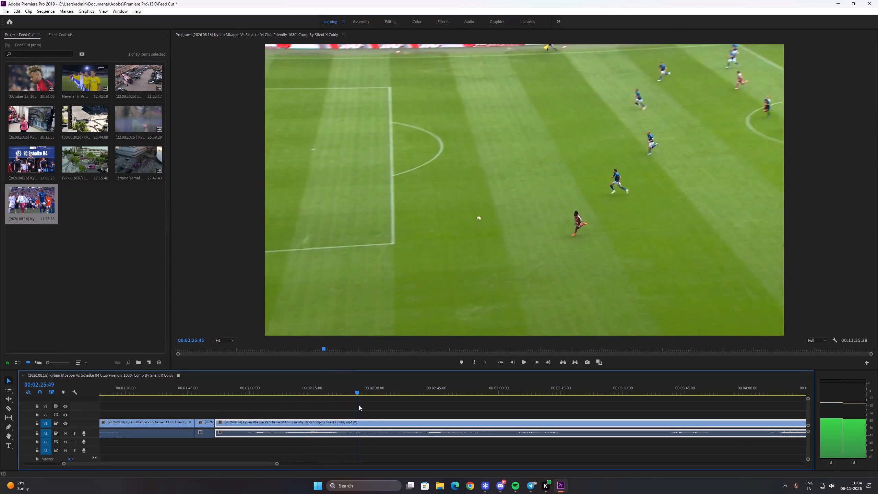
drag(359, 405, 407, 395)
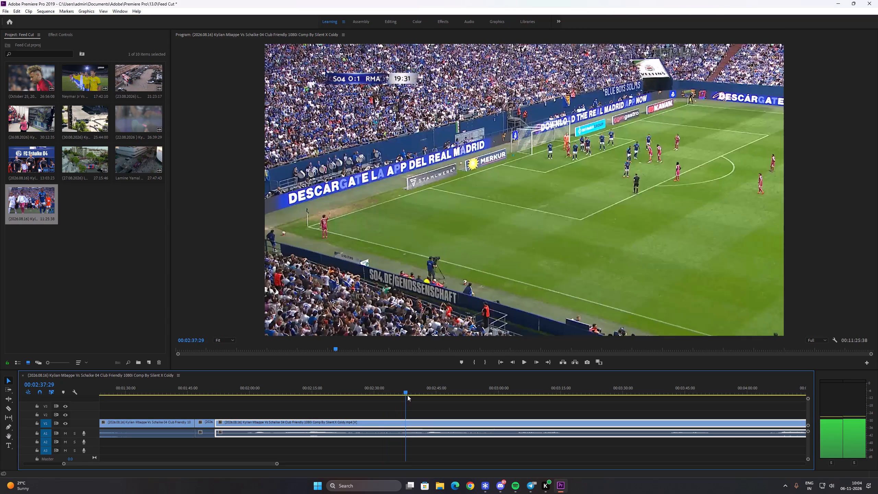
drag(407, 395, 449, 388)
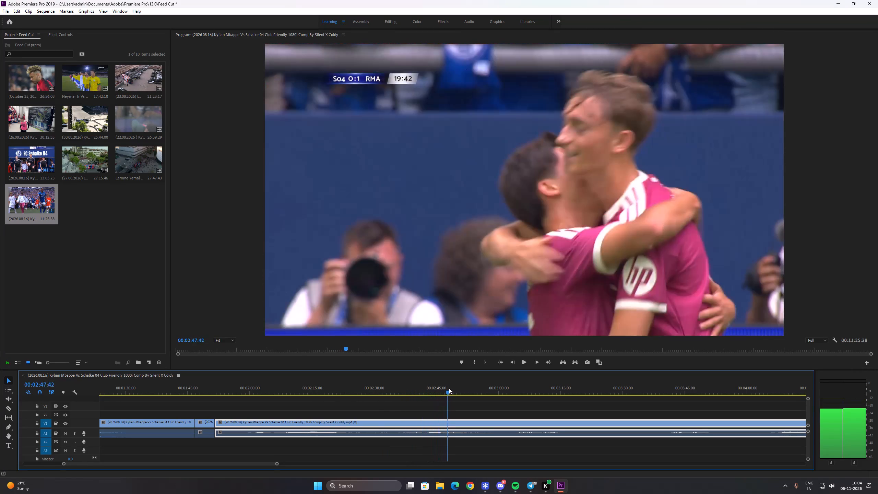
drag(449, 388, 466, 388)
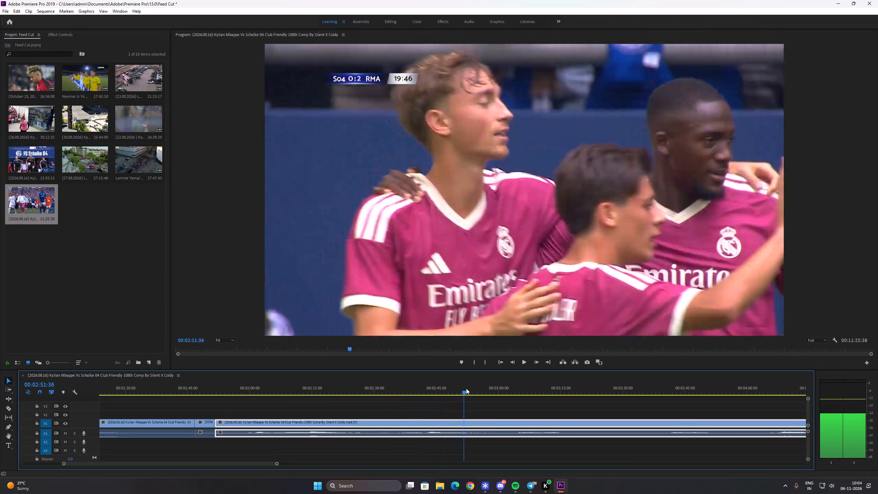
drag(466, 388, 544, 386)
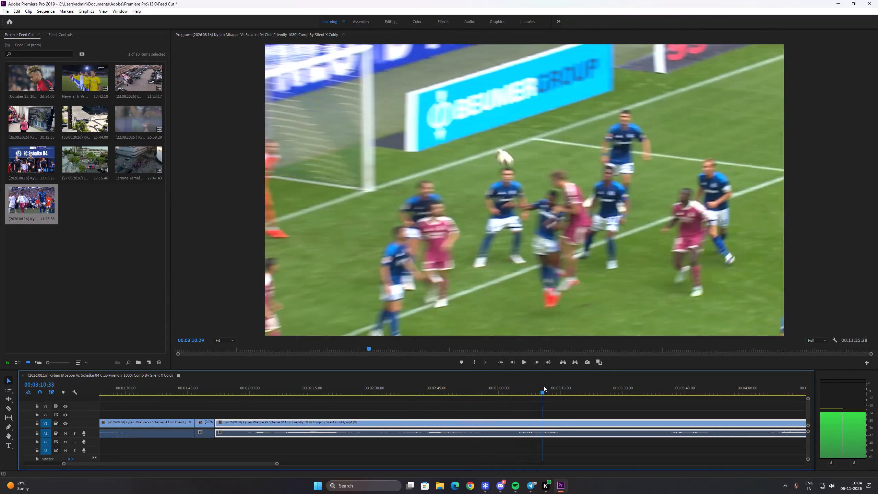
drag(544, 386, 601, 411)
key(c)
click(601, 425)
key(v)
key(ctrl+x)
ctrl+click(591, 422)
key(shift+Delete)
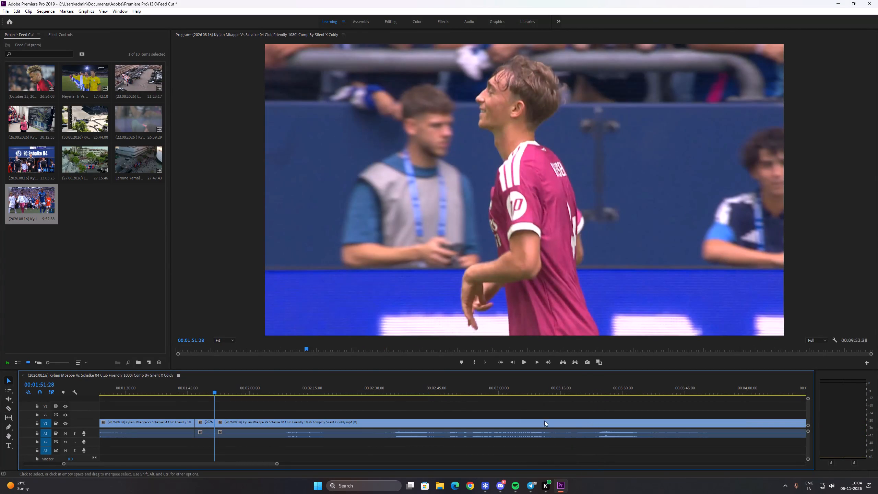
Split at 00:02:05:44 on the wide midfield shot, remove the section back to the 00:01:51:28 cut, and close the gap.
drag(234, 385, 294, 389)
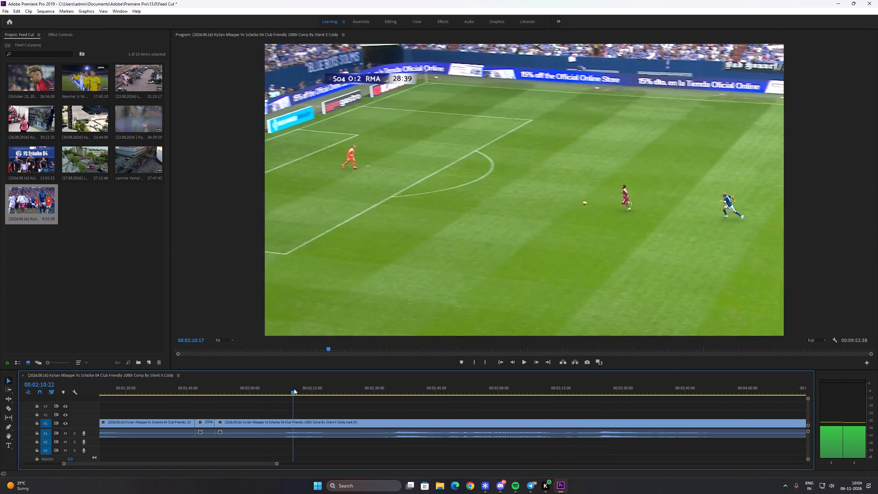
drag(294, 389, 275, 380)
key(c)
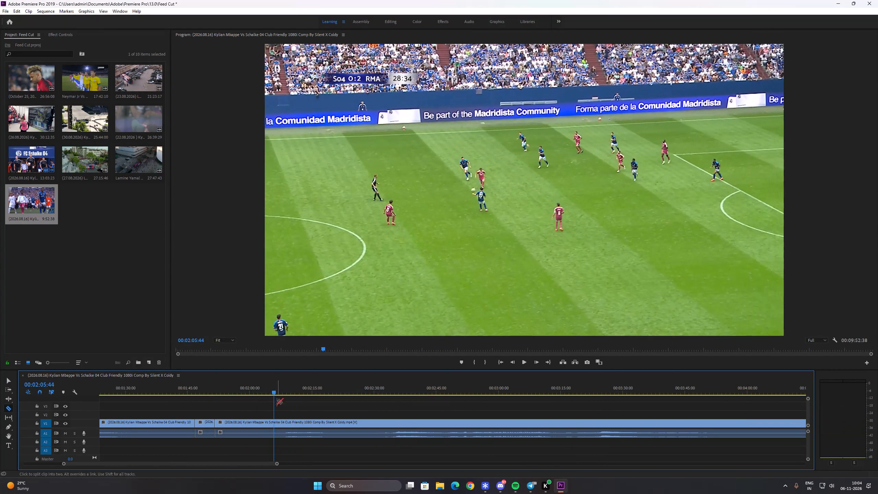
click(273, 421)
key(v)
click(267, 424)
key(ctrl+x)
ctrl+click(257, 423)
key(shift+BackSpace)
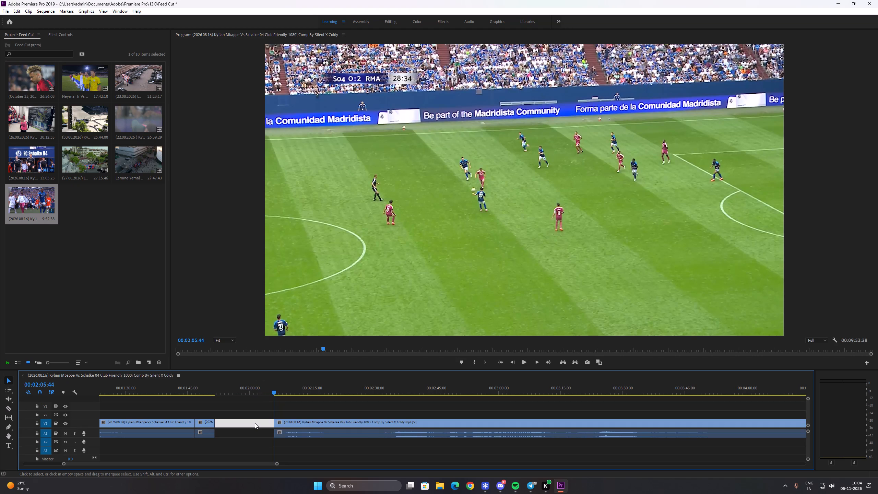
key(shift+Delete)
Review the run on goal, the player close-up and the replay, and split the clip at 00:02:12:46, on the blue graphic wipe.
key(space)
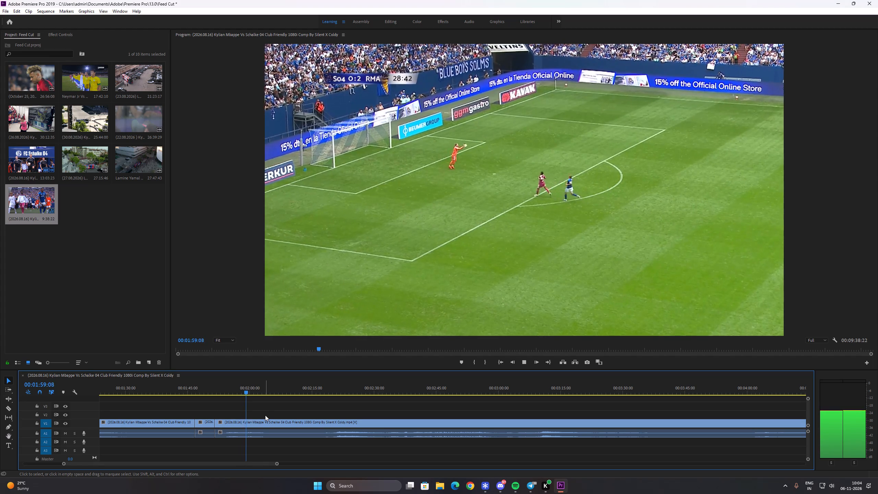
key(space)
drag(249, 392, 268, 404)
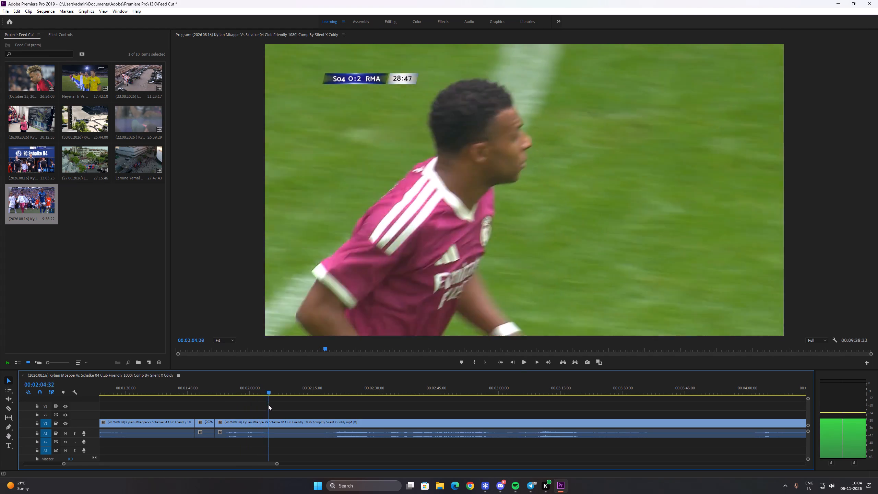
drag(268, 404, 302, 411)
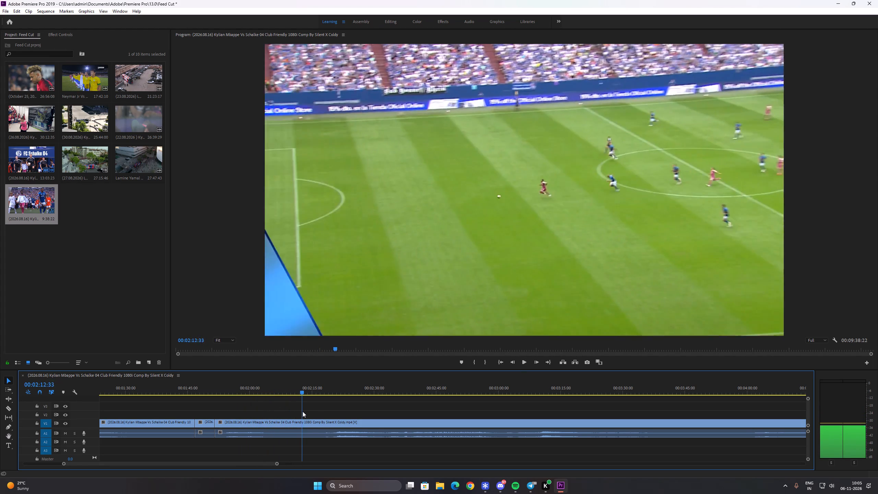
drag(302, 411, 302, 412)
key(c)
key(v)
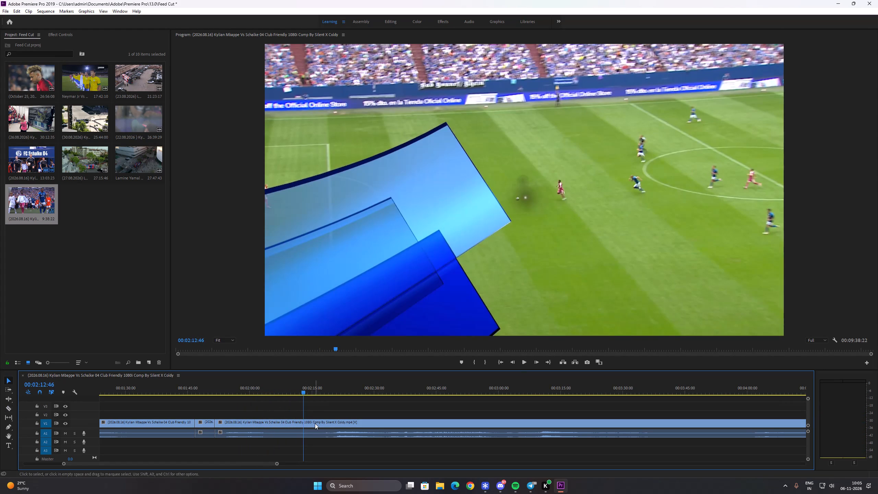
key(c)
click(304, 423)
key(v)
Scrub through the following plays, split at 00:03:04:36 on the counterattack, remove the section back to the 00:02:12:46 cut, and close the gap.
click(320, 422)
key(space)
key(space)
drag(314, 391, 335, 400)
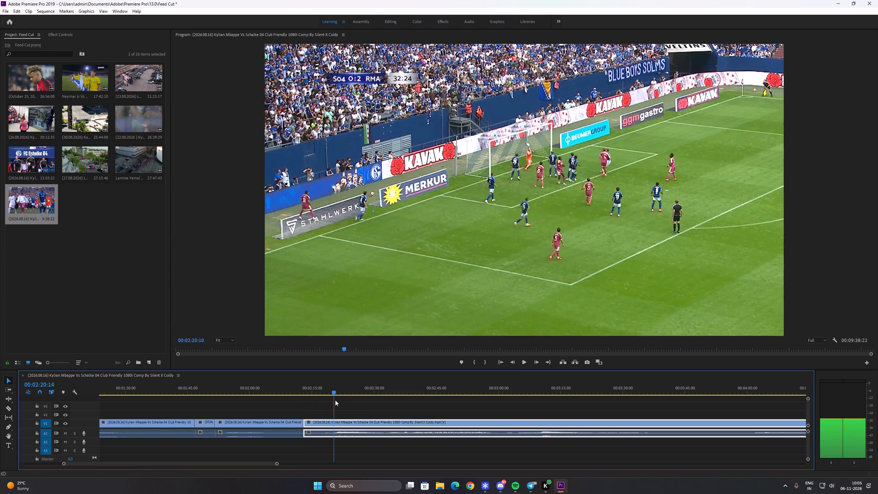
drag(335, 400, 400, 408)
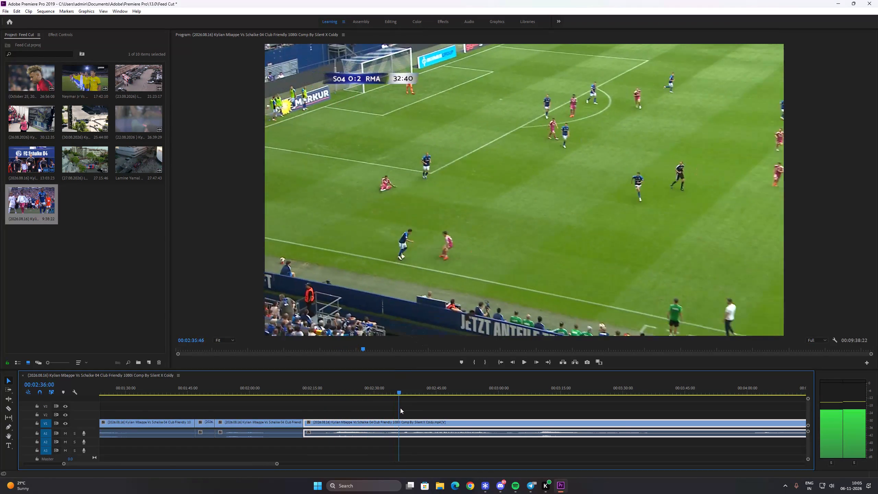
drag(400, 408, 322, 394)
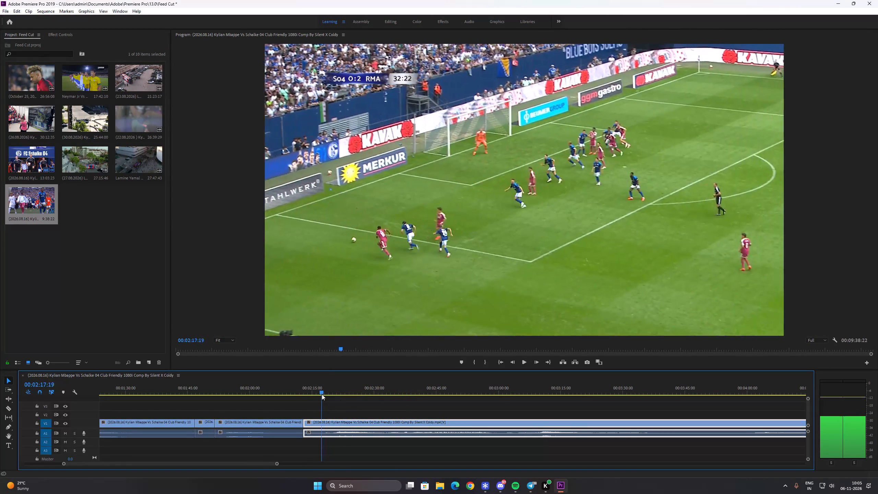
drag(322, 394, 321, 400)
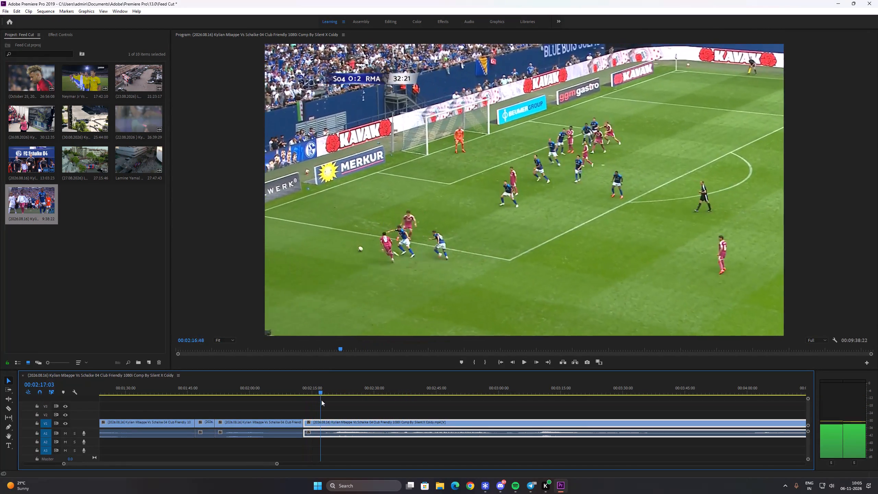
drag(321, 400, 425, 404)
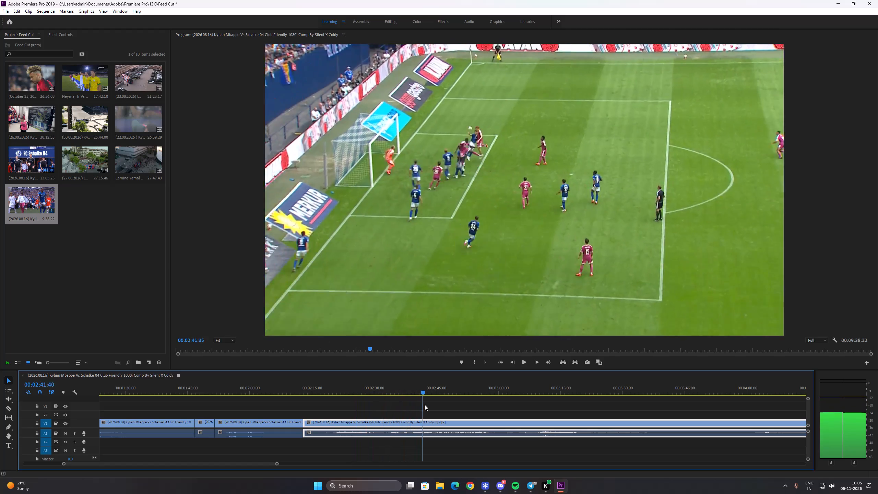
drag(425, 404, 516, 407)
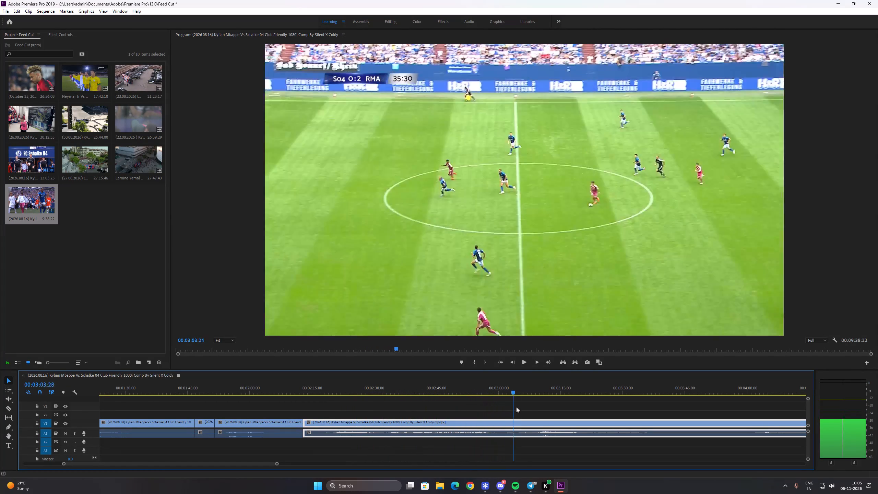
drag(516, 407, 519, 407)
key(c)
click(516, 420)
key(v)
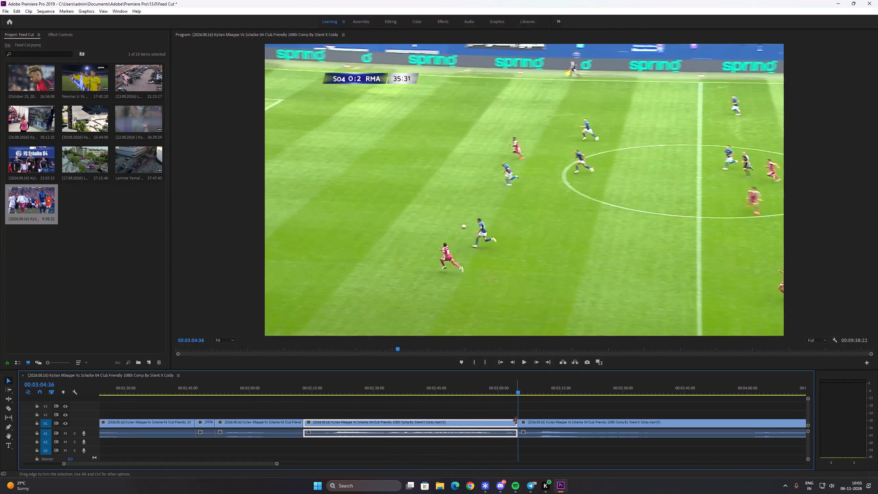
key(ctrl+x)
ctrl+click(504, 423)
key(shift+Delete)
Review the counterattack goal, its replay and the celebration close-up, and split the clip at 00:02:47:04, before the clapping player.
key(space)
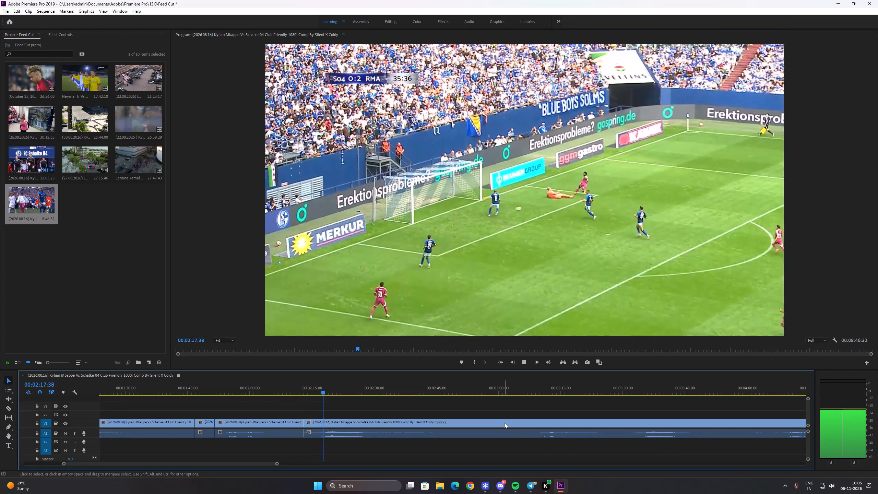
key(space)
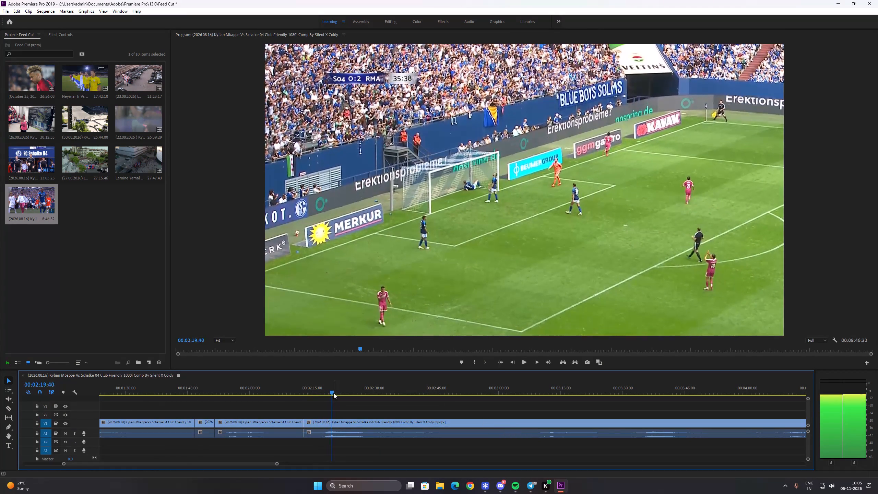
drag(331, 391, 368, 403)
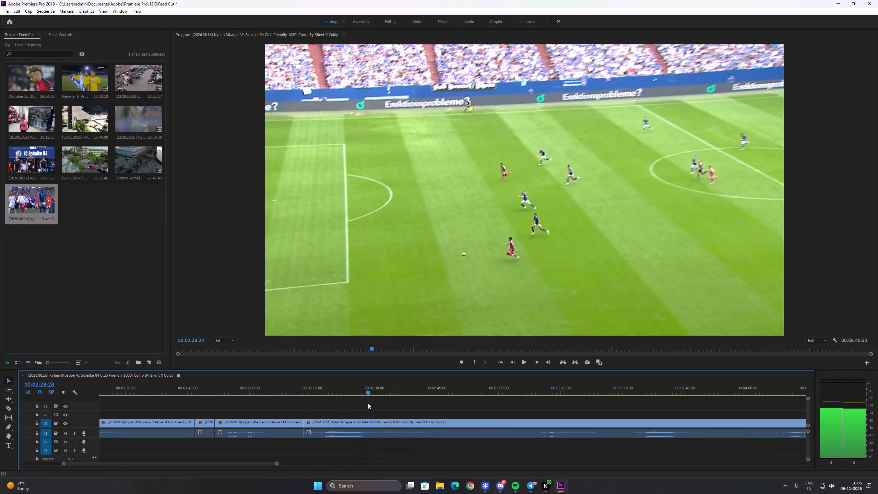
drag(368, 403, 410, 403)
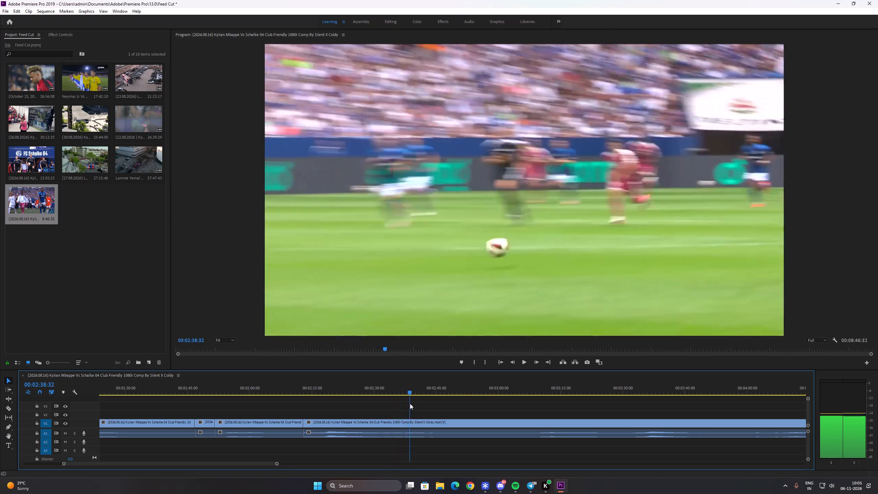
drag(410, 403, 449, 405)
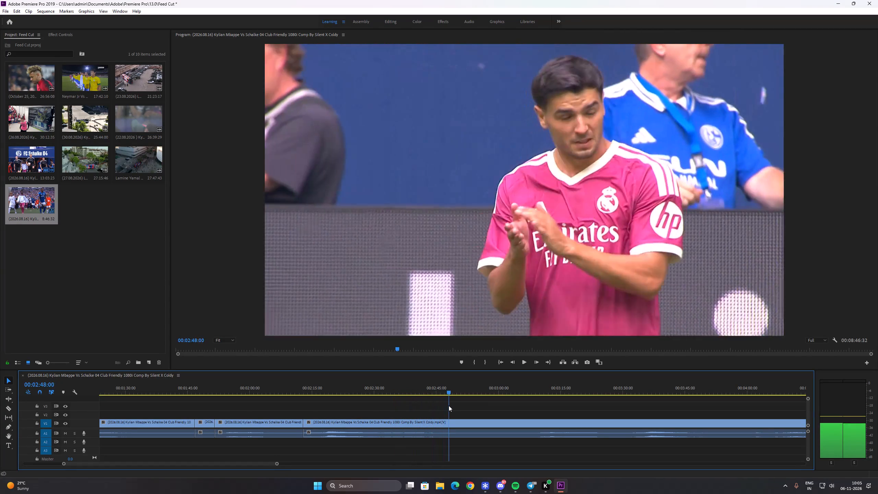
drag(449, 405, 460, 401)
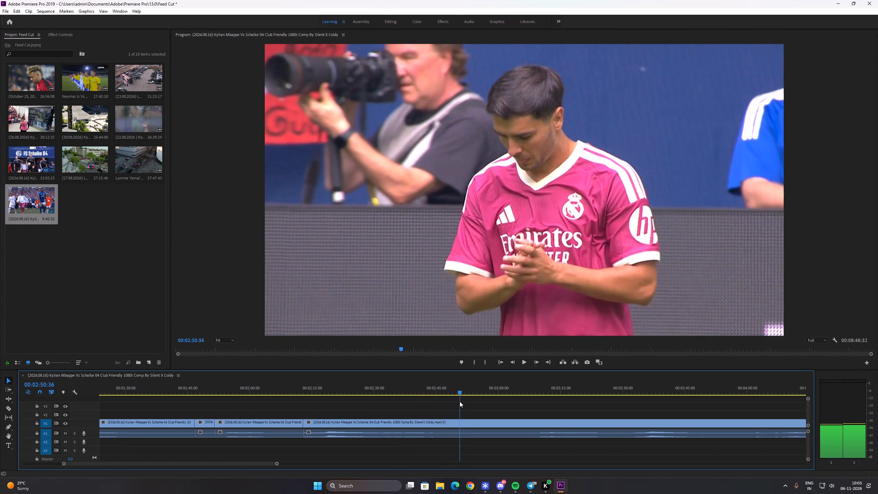
drag(460, 401, 450, 401)
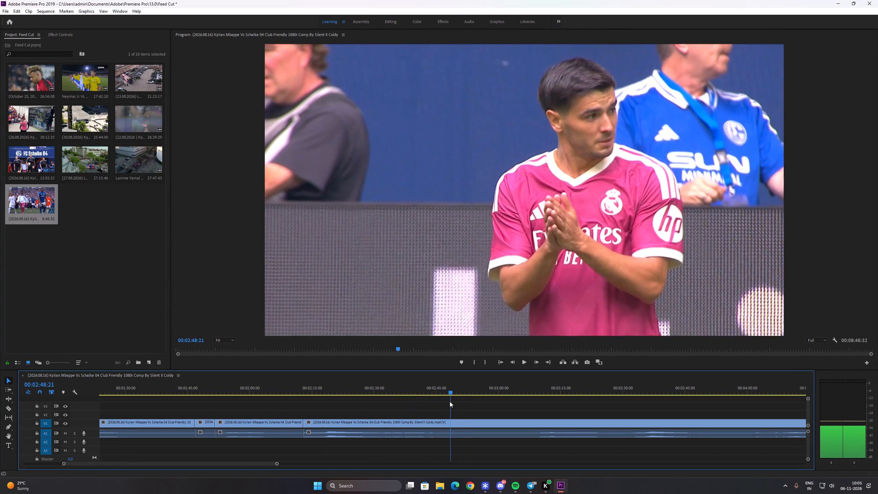
drag(450, 401, 444, 400)
key(c)
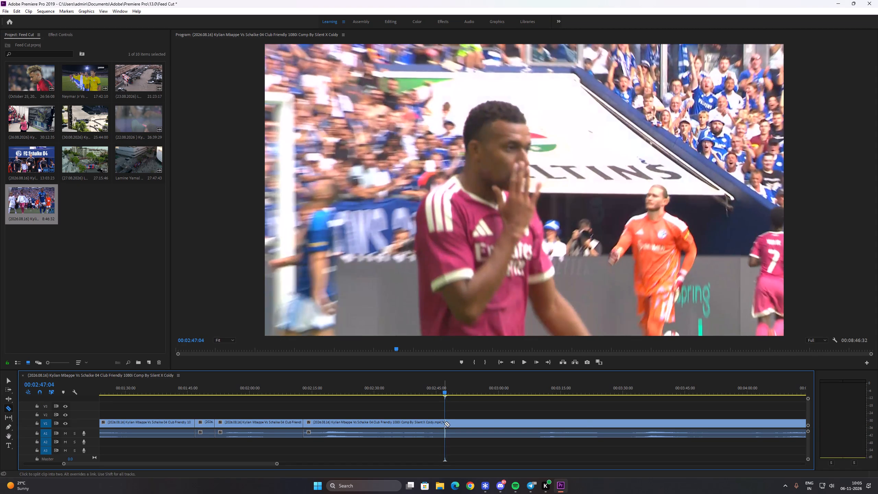
click(444, 423)
key(v)
Split at about 00:03:32 on the Mbappe number 10 back shot, remove the section back to the 00:02:47:04 cut, and close the gap.
click(456, 421)
key(space)
key(space)
drag(260, 463, 286, 467)
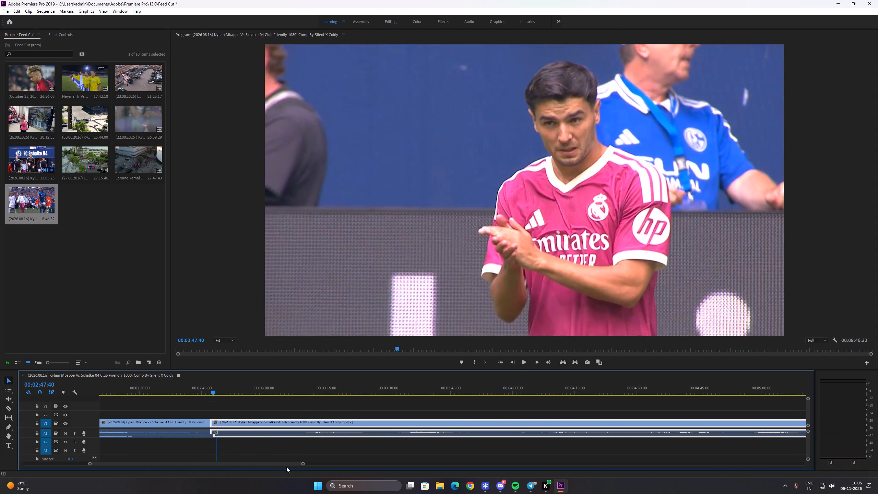
drag(286, 467, 286, 463)
drag(223, 387, 261, 391)
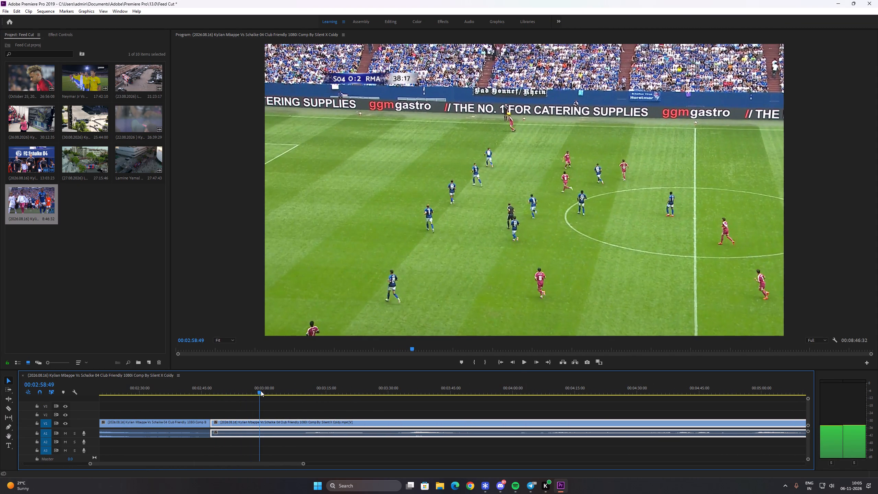
drag(261, 391, 283, 392)
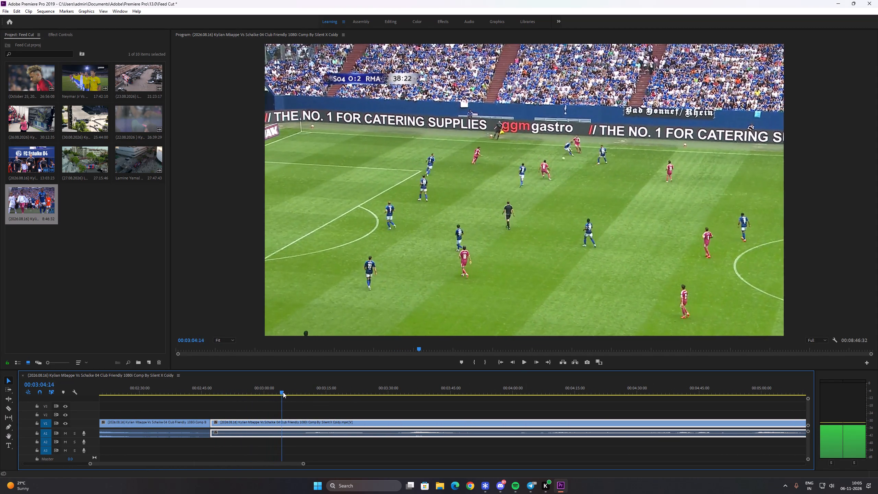
drag(283, 392, 297, 390)
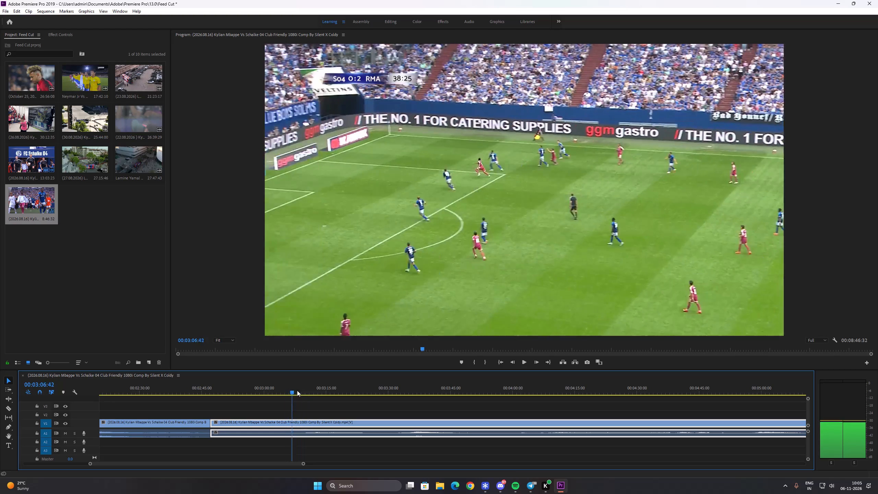
drag(297, 390, 354, 392)
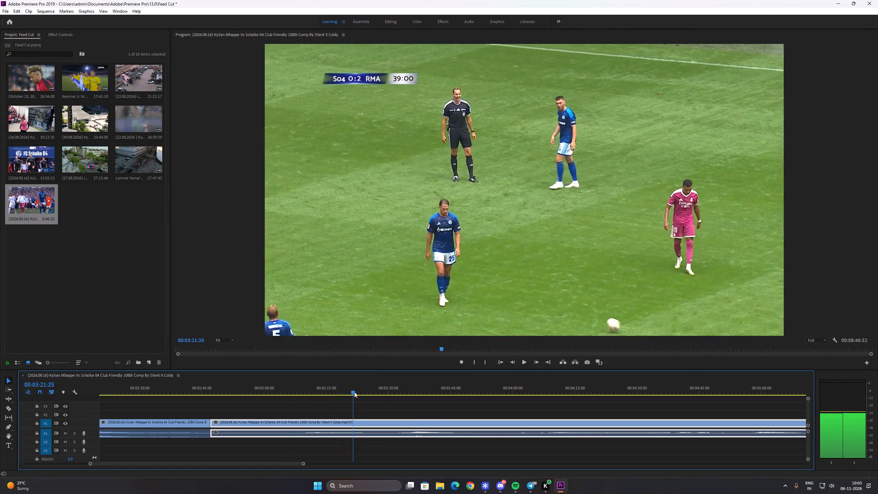
drag(354, 392, 405, 388)
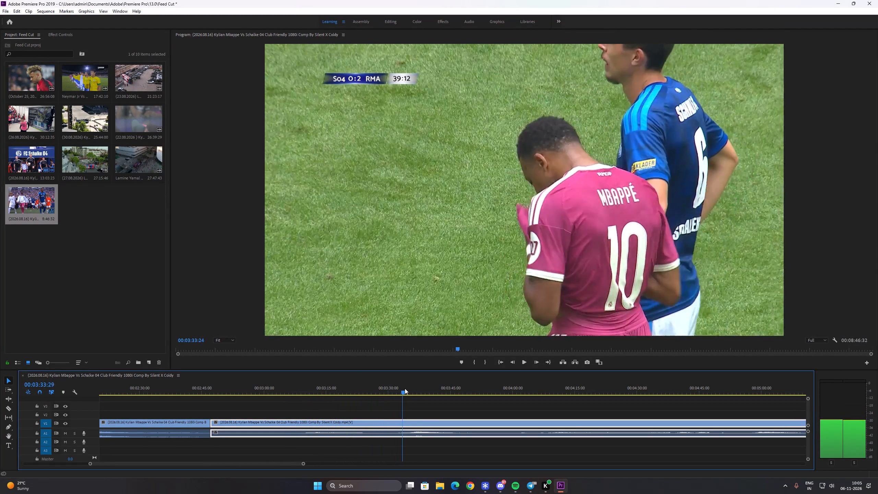
drag(405, 388, 402, 397)
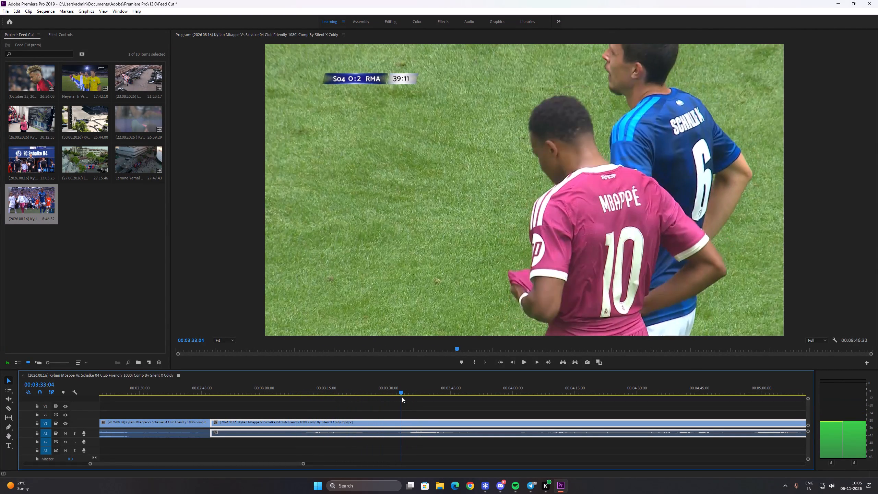
drag(402, 397, 401, 397)
key(c)
click(399, 422)
key(v)
key(ctrl+x)
ctrl+click(389, 423)
key(shift+Delete)
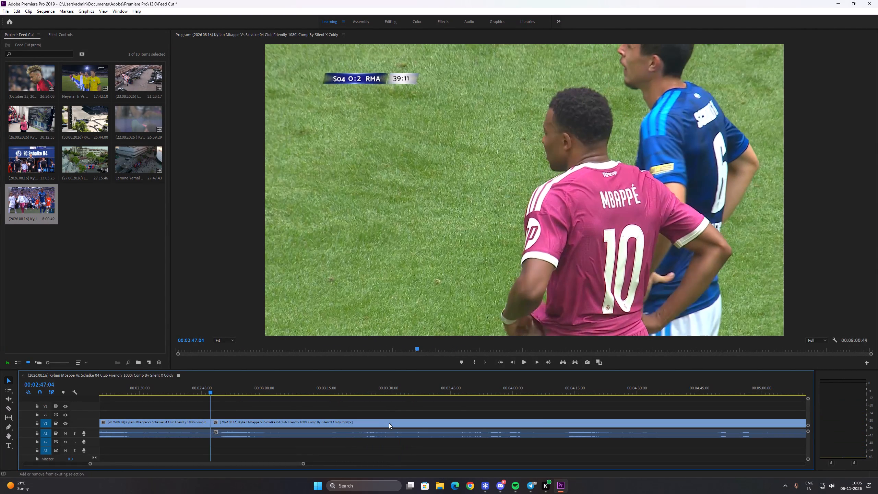
Scrub through the Mbappe shots after the cut and split the clip at about 00:03:03, on the blue graphic wipe.
key(space)
key(space)
drag(215, 391, 234, 397)
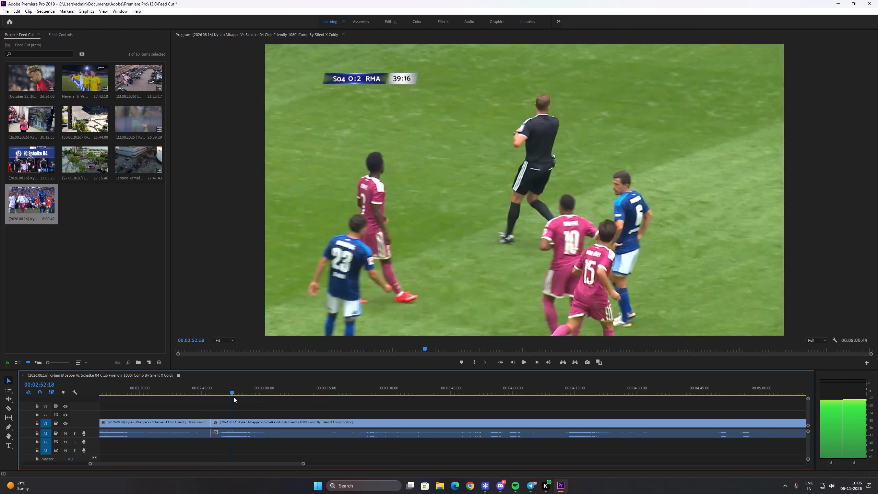
drag(234, 397, 282, 395)
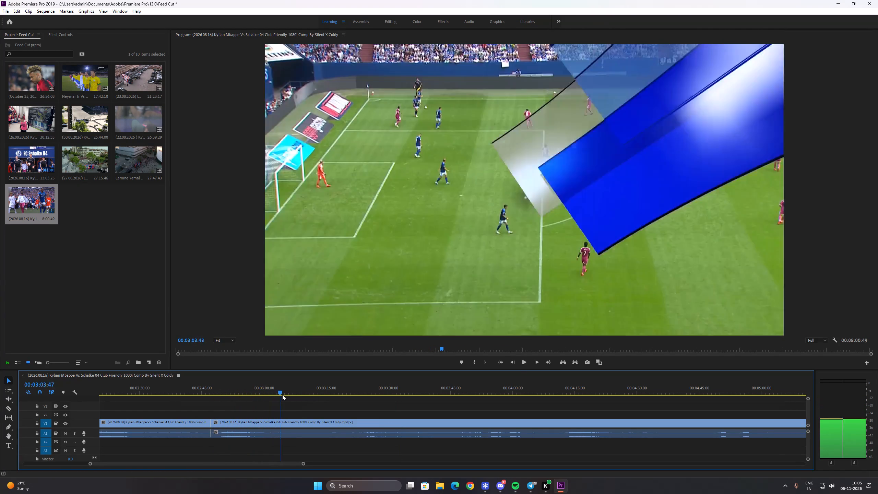
drag(282, 395, 279, 390)
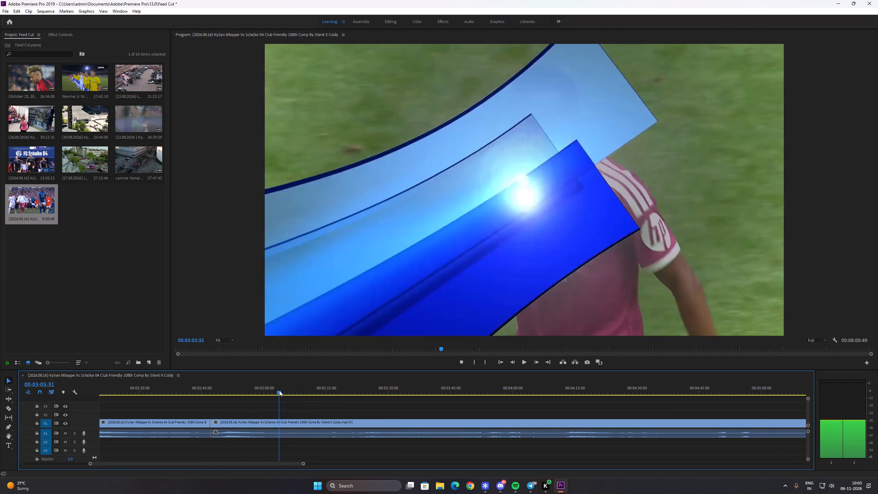
drag(279, 390, 280, 391)
right_click(280, 391)
key(c)
click(278, 420)
key(v)
Split at 00:03:12:19 on the touchline shot with the linesman, remove the section back to the blue wipe cut, and close the gap.
click(290, 421)
drag(286, 383, 290, 387)
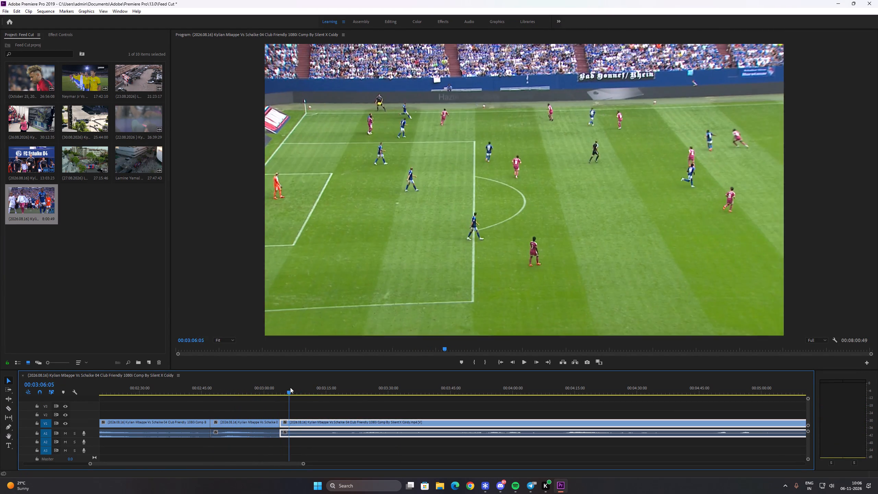
drag(290, 387, 316, 412)
key(c)
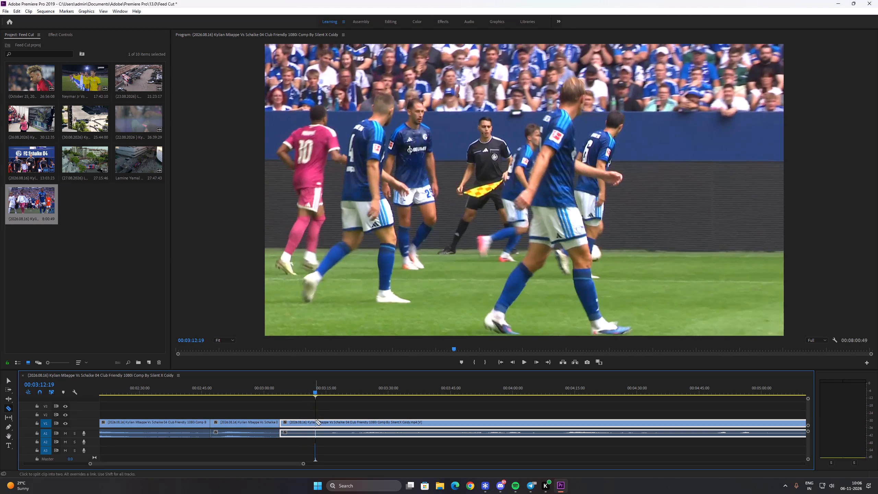
click(315, 422)
key(v)
key(ctrl+x)
ctrl+click(305, 423)
key(shift+Delete)
Review the touchline shot and split the clip at about 00:03:07, where it ends.
key(space)
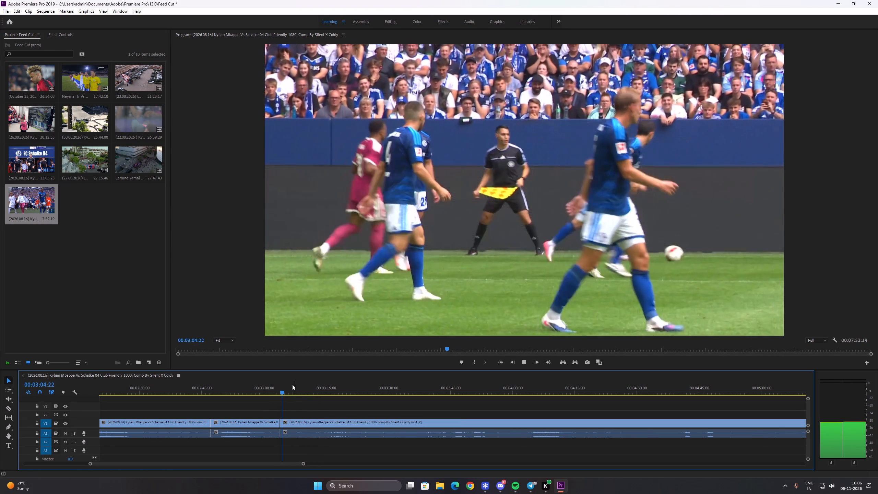
key(space)
drag(285, 389, 297, 395)
key(c)
key(v)
click(306, 422)
key(c)
click(297, 421)
key(v)
Split at 00:03:20:17 on the Mbappe close-up by the goal, remove the section back to the previous cut, and close the gap.
click(312, 422)
drag(310, 388, 315, 390)
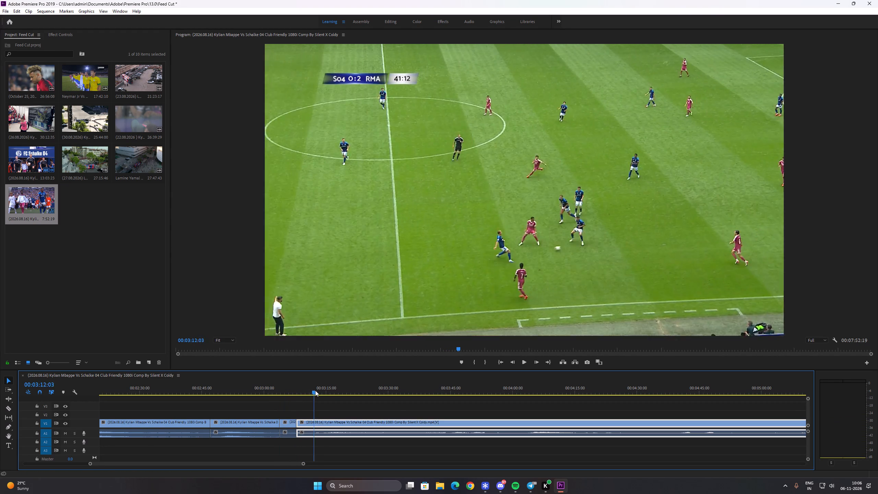
drag(315, 390, 348, 389)
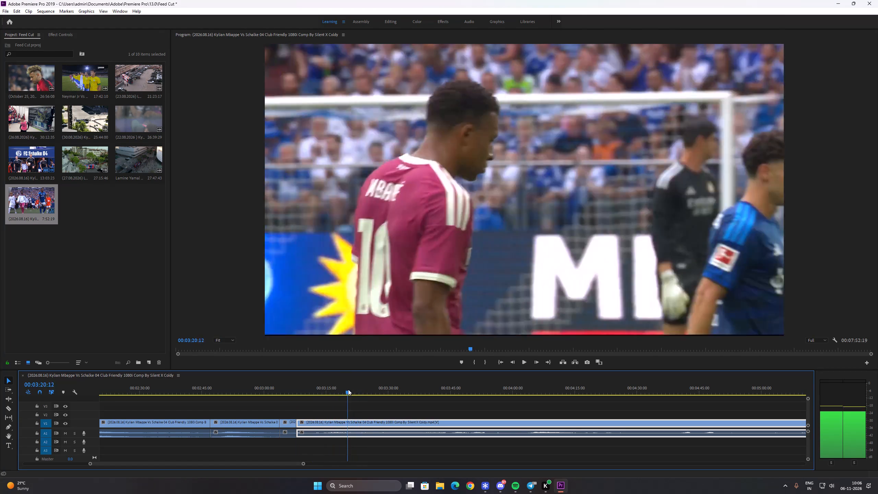
drag(348, 389, 349, 390)
key(c)
click(351, 421)
key(v)
key(ctrl+x)
ctrl+click(340, 422)
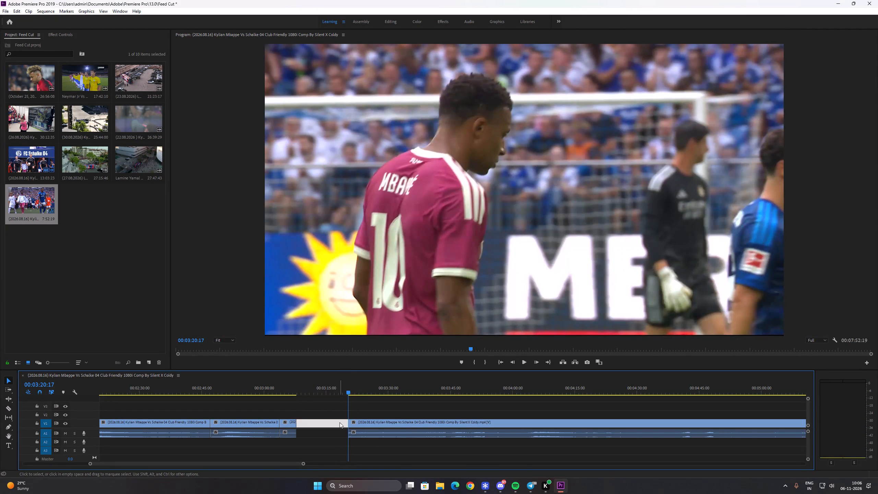
key(shift+Delete)
Find the end of the Mbappe close-up and split the clip at 00:03:17:09, on the dark blurred frame.
drag(309, 385, 354, 399)
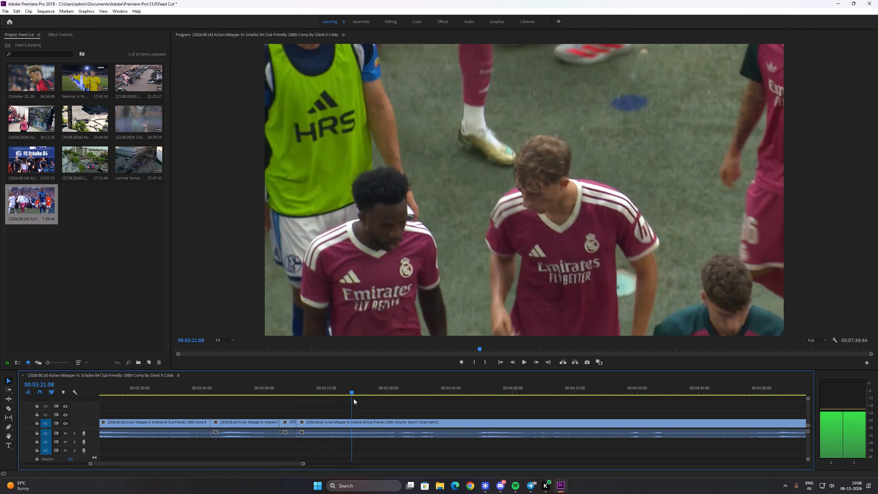
drag(354, 399, 336, 396)
key(c)
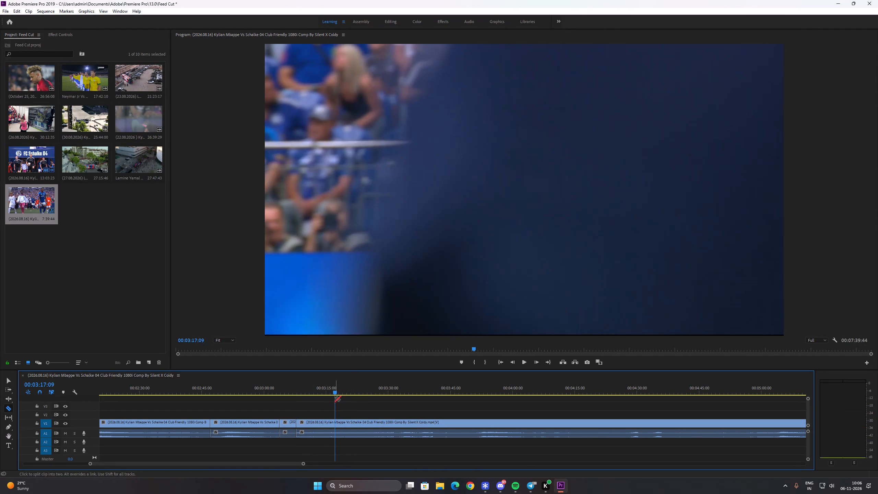
click(334, 425)
key(v)
Split at 00:04:00:40 on the lone pink-shirted player with the ball, remove the section back to the 00:03:17:09 cut, and close the gap.
click(345, 424)
drag(345, 387, 406, 392)
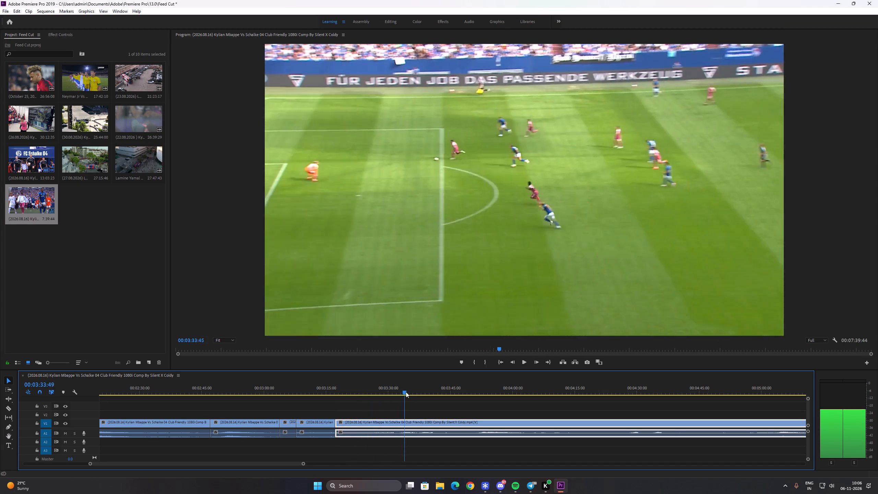
drag(406, 392, 521, 395)
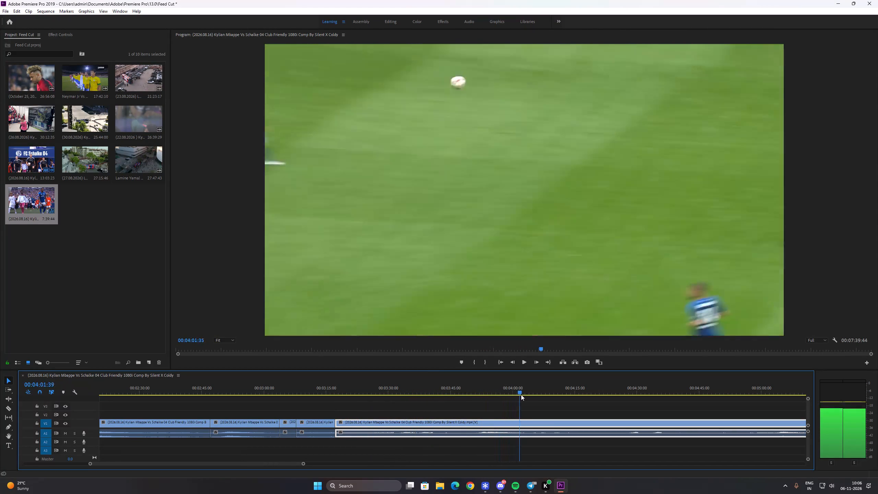
drag(521, 395, 523, 398)
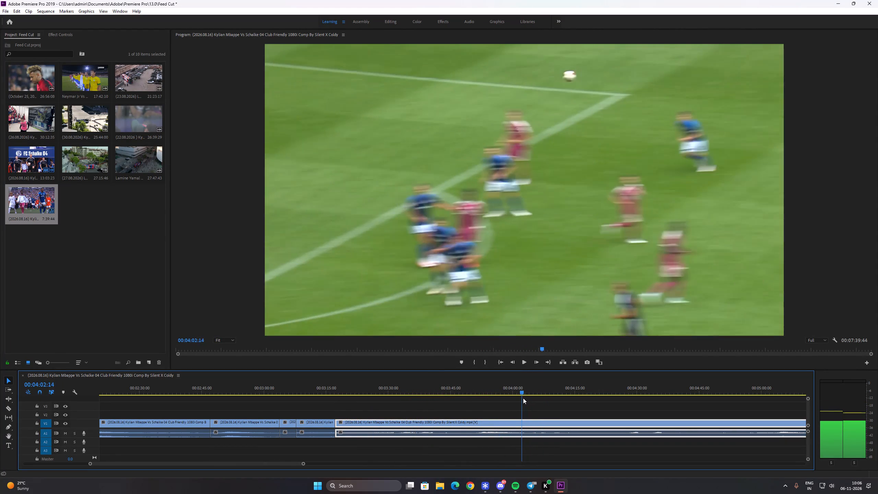
drag(523, 398, 517, 399)
right_drag(523, 398, 518, 399)
key(c)
click(517, 420)
key(v)
key(ctrl+x)
ctrl+click(507, 424)
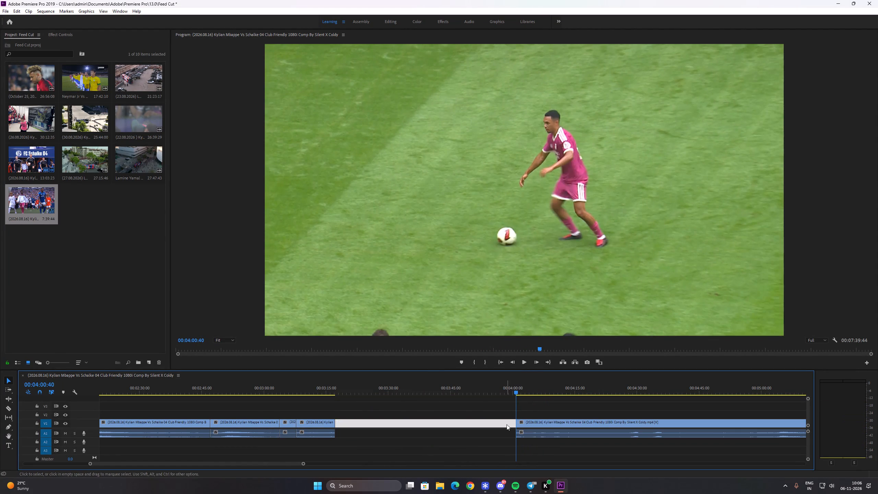
key(shift+Delete)
Play the shot and its header and split the clip at 00:03:21:33, with the pink-shirted player lying on the grass.
key(space)
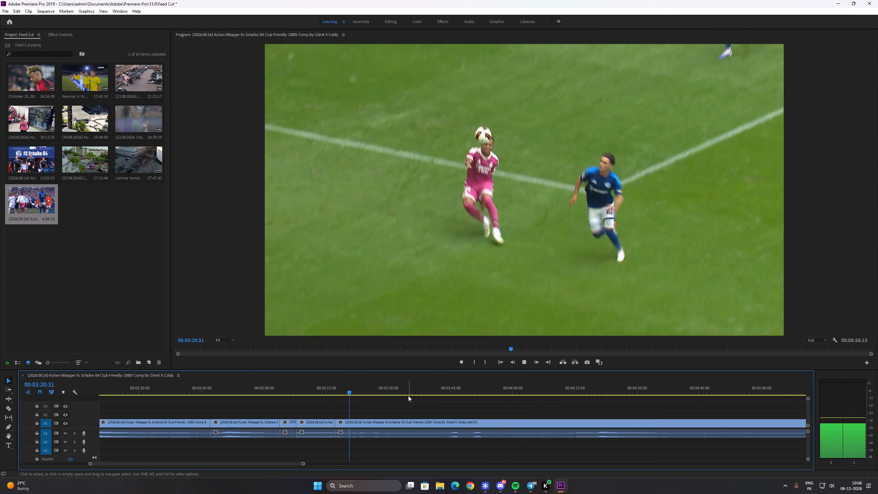
key(space)
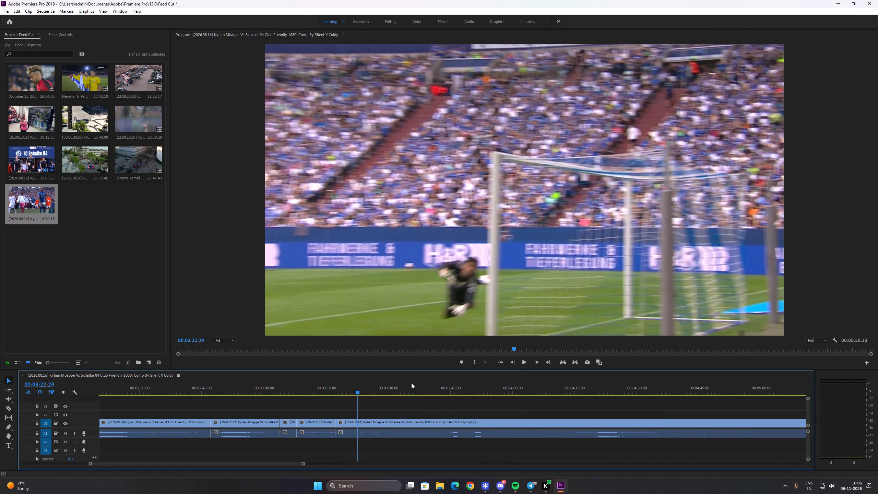
drag(358, 391, 355, 390)
key(c)
click(354, 421)
key(v)
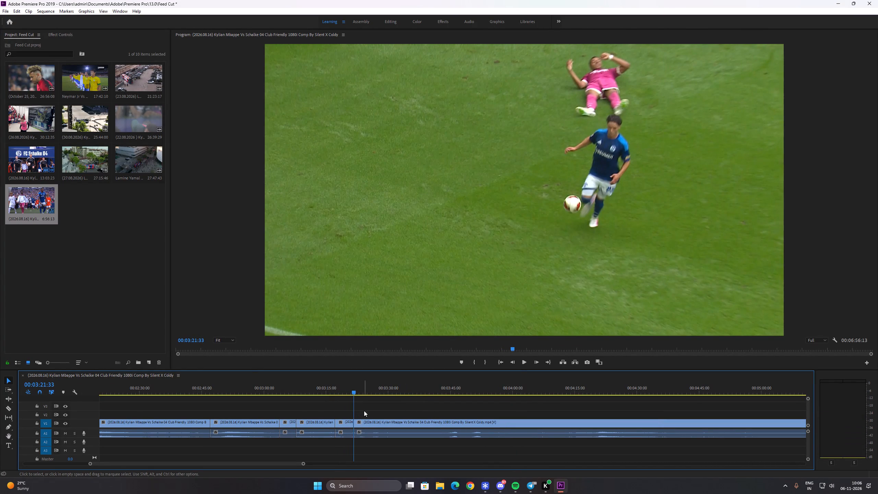
Split at 00:04:41:04 on the Carlos Espí celebration, remove the section back to the 00:03:21:33 cut, and close the gap.
click(365, 411)
click(362, 420)
drag(365, 387, 457, 398)
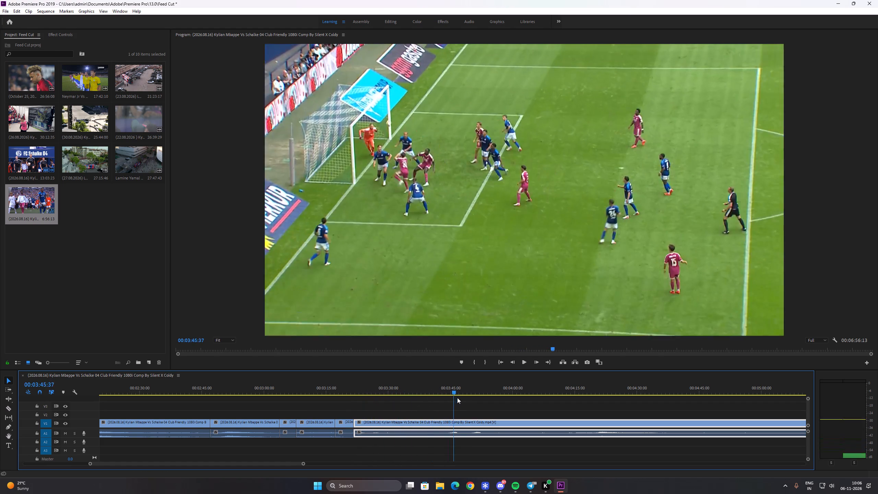
drag(457, 398, 586, 405)
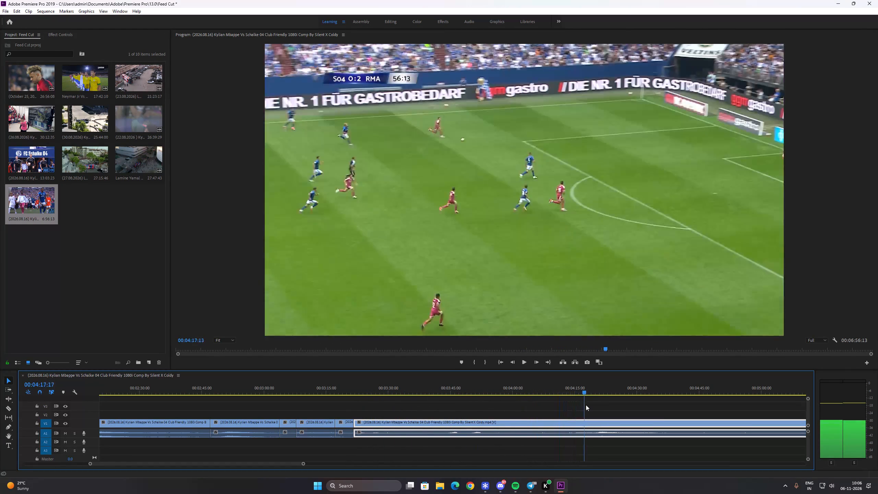
drag(586, 405, 684, 416)
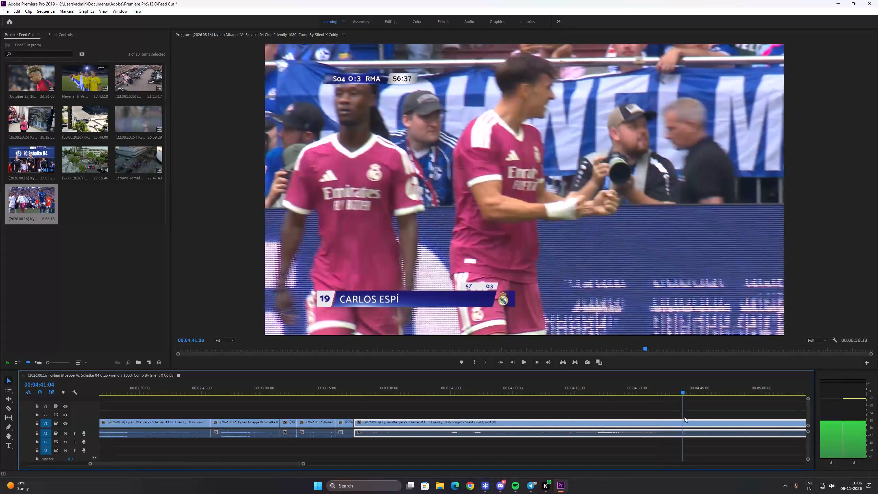
drag(684, 416, 685, 416)
key(c)
click(683, 423)
key(v)
key(ctrl+x)
ctrl+click(674, 424)
key(shift+Delete)
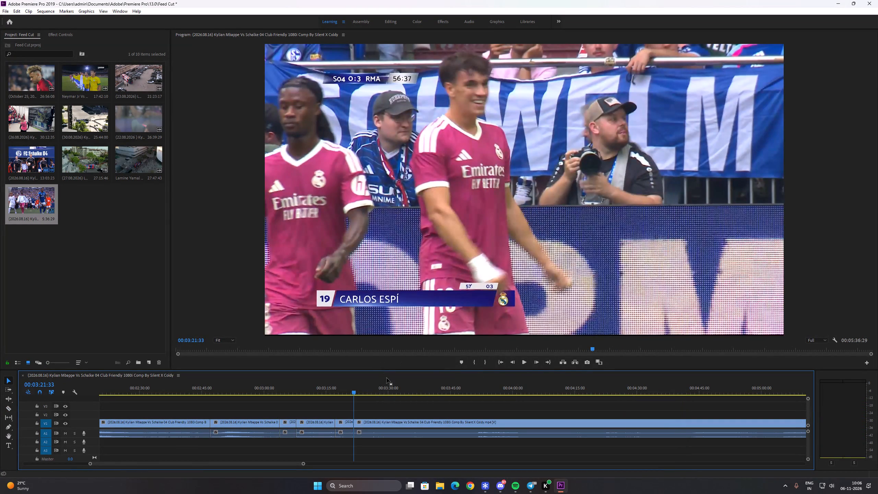
Split the clip where Schalke's number 4 faces pink-shirted number 18, remove the section back to the 00:03:21:33 cut, and close the gap.
drag(381, 384, 600, 409)
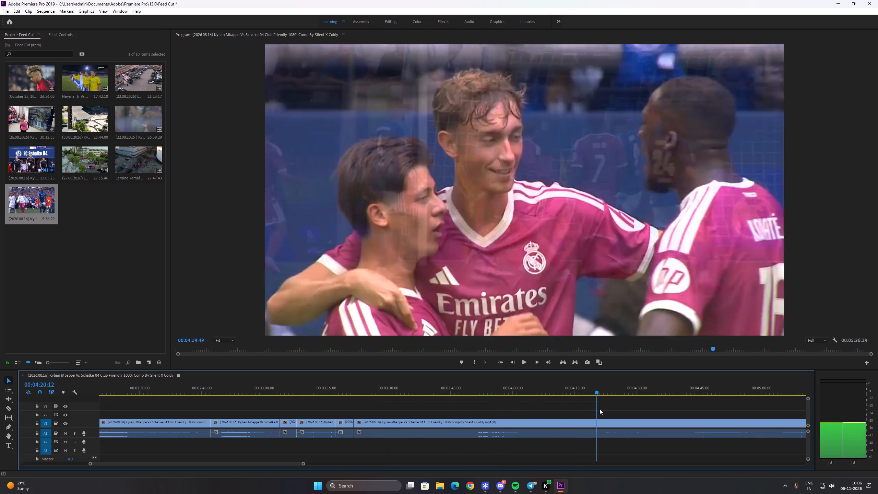
drag(600, 409, 607, 405)
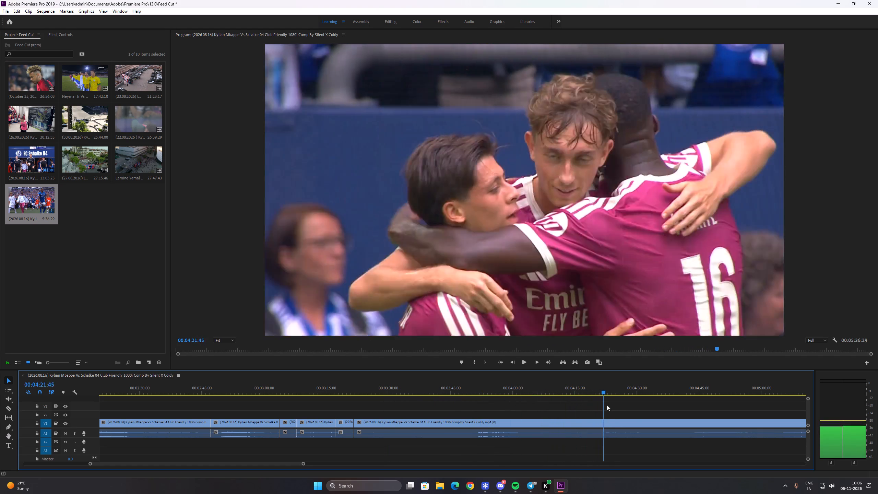
drag(607, 405, 634, 414)
key(c)
click(634, 420)
key(v)
click(618, 422)
key(ctrl+x)
ctrl+click(615, 423)
key(shift+Delete)
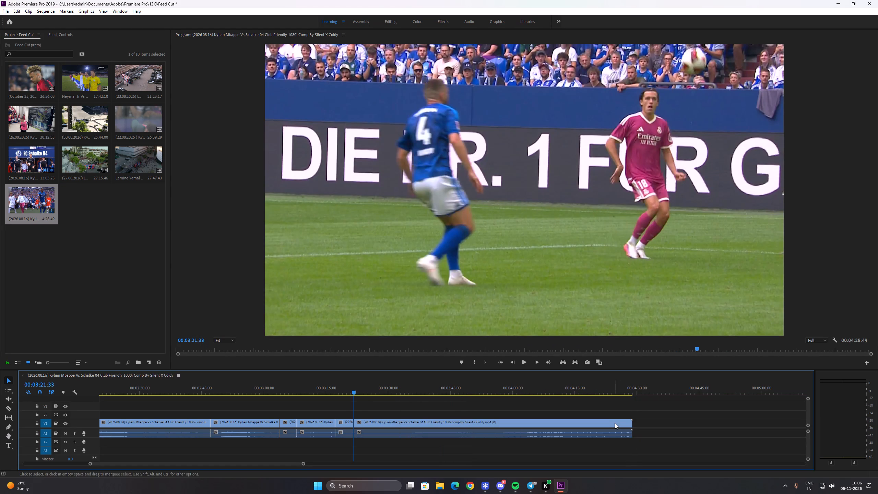
Split at 00:03:57:45 on Mbappe in the training top, remove the section back to the 00:03:21:33 cut, and close the gap.
drag(367, 389, 465, 395)
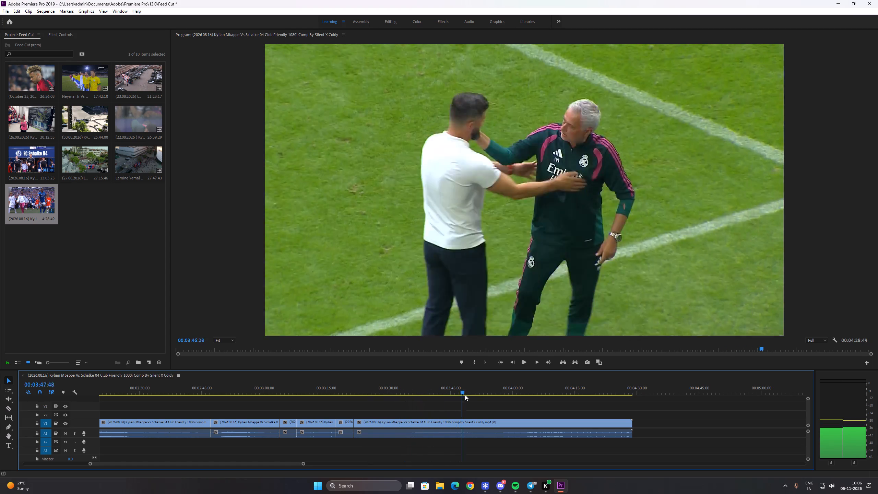
drag(465, 395, 510, 397)
right_drag(487, 395, 502, 396)
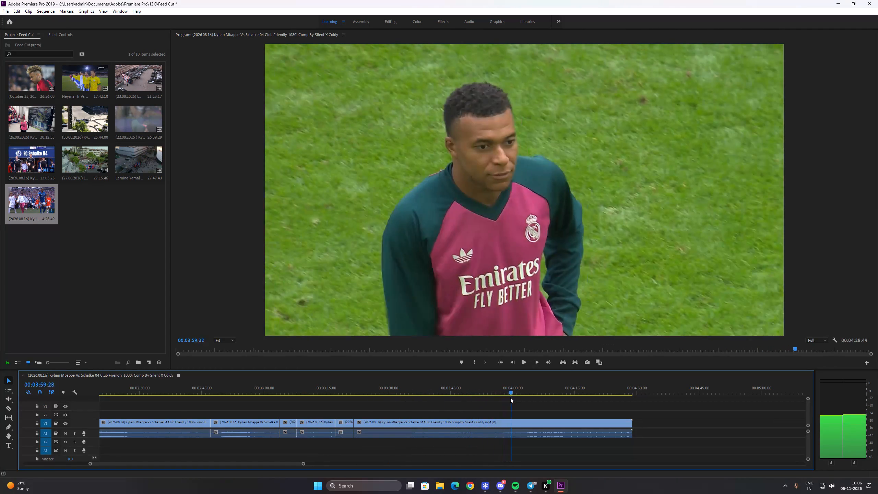
drag(510, 397, 505, 399)
key(c)
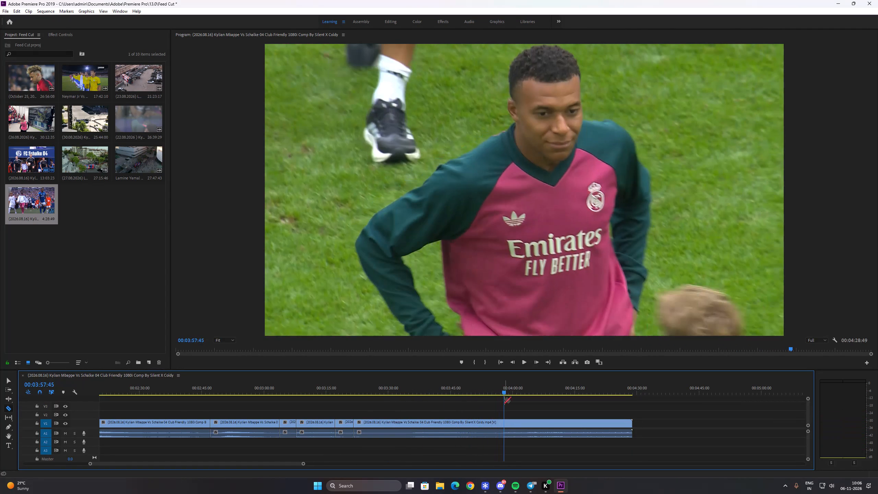
click(504, 423)
key(v)
click(494, 424)
key(ctrl+x)
click(485, 425)
key(shift+Delete)
Review the remaining Mbappe training-top footage through to the end of the sequence and save the project.
key(space)
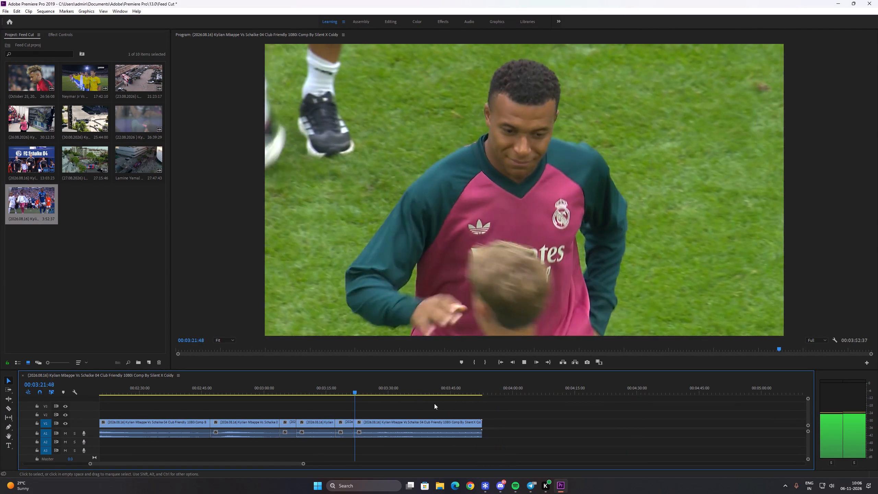
key(space)
drag(361, 391, 388, 400)
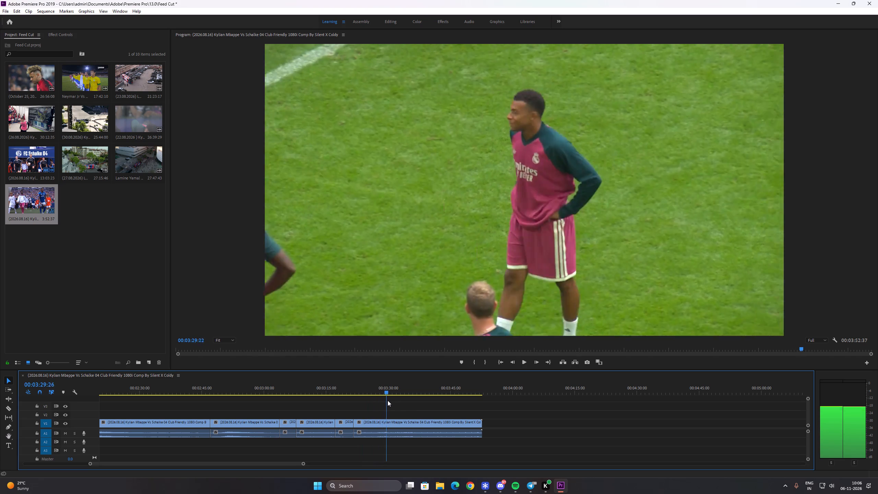
drag(388, 400, 457, 399)
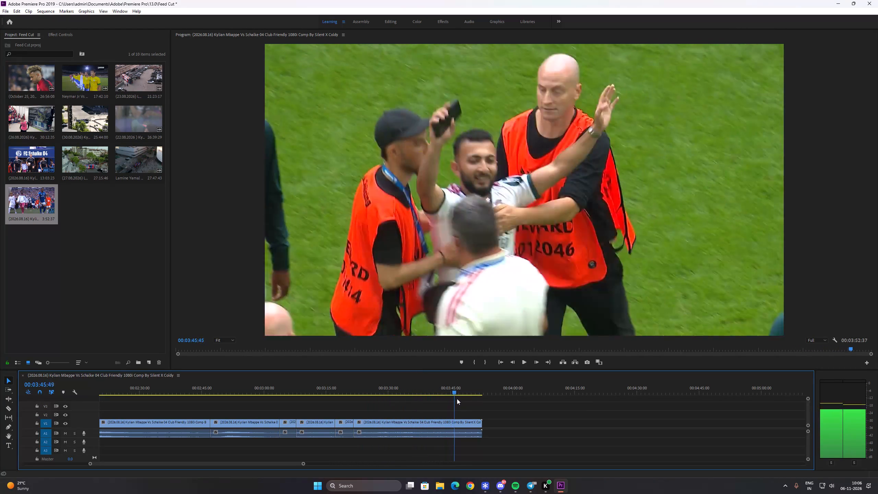
drag(457, 399, 501, 409)
key(ctrl+s)
Open the export settings and name the output file "(2026.08.16) Kylian Mbappe Vs Schalke 04 Club Friendly Upscaled" in the Downloads folder.
click(488, 407)
key(ctrl+m)
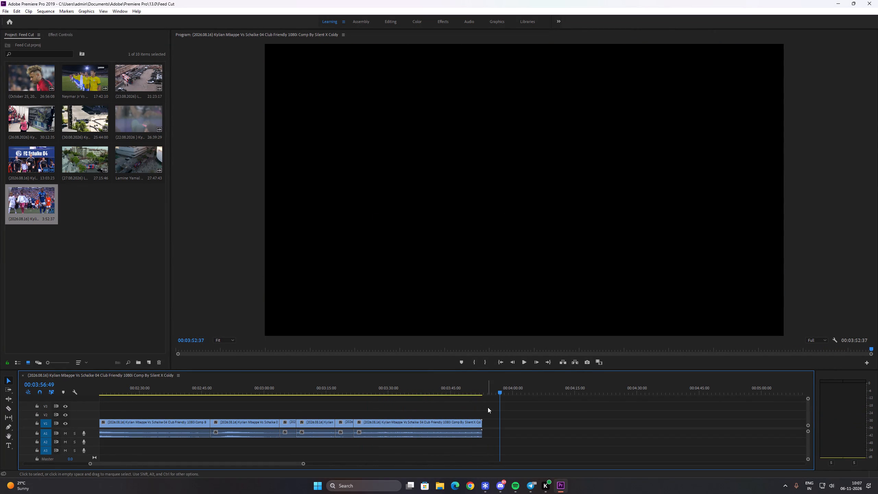
click(565, 164)
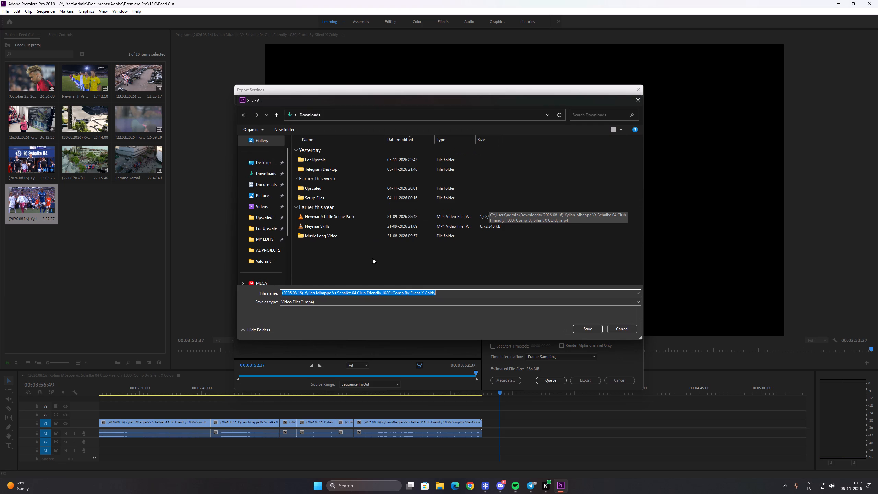
click(435, 289)
click(438, 291)
drag(454, 290, 390, 287)
click(434, 291)
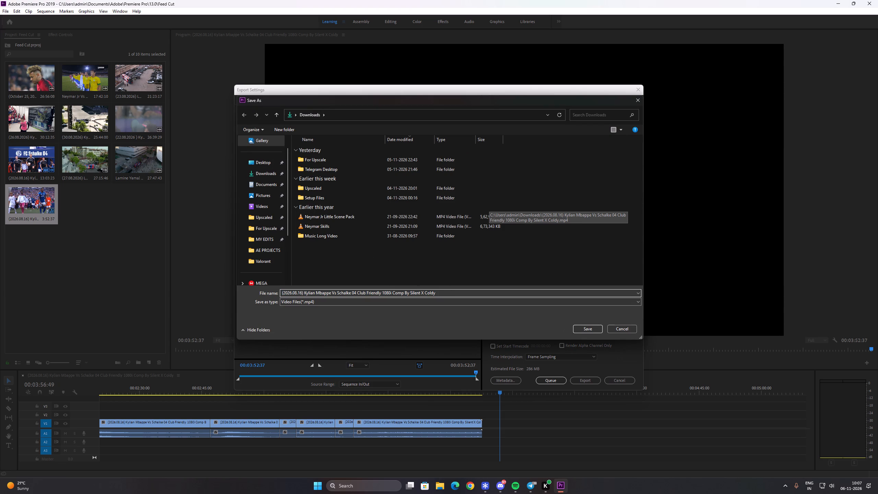
drag(445, 293, 382, 292)
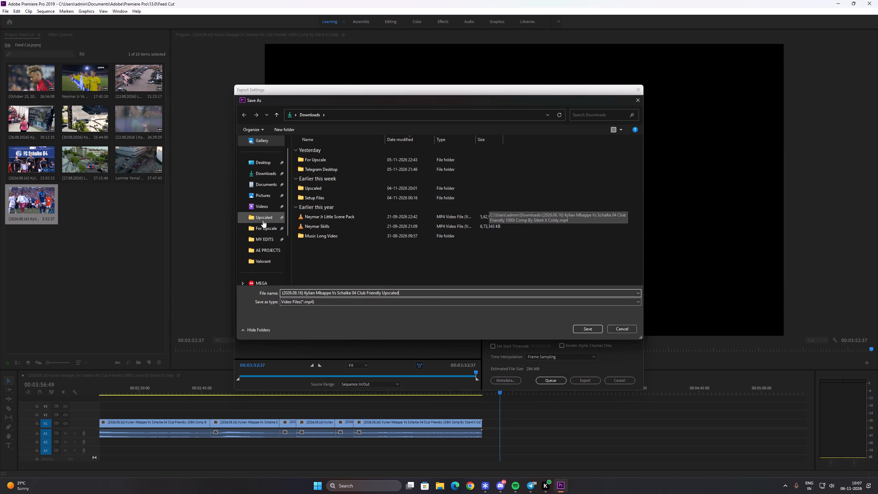
scroll(259, 200, up, 3)
click(580, 326)
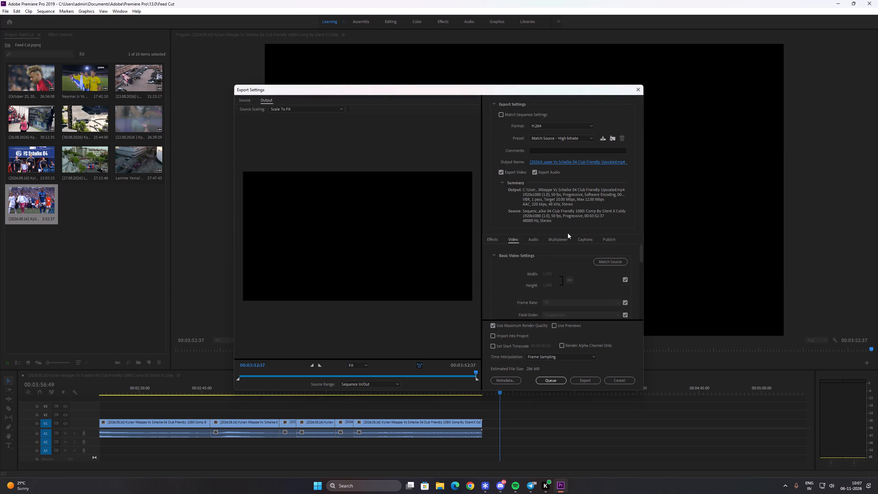
Set the export's video bitrate encoding to CBR.
scroll(531, 290, down, 2)
click(520, 306)
scroll(545, 293, down, 5)
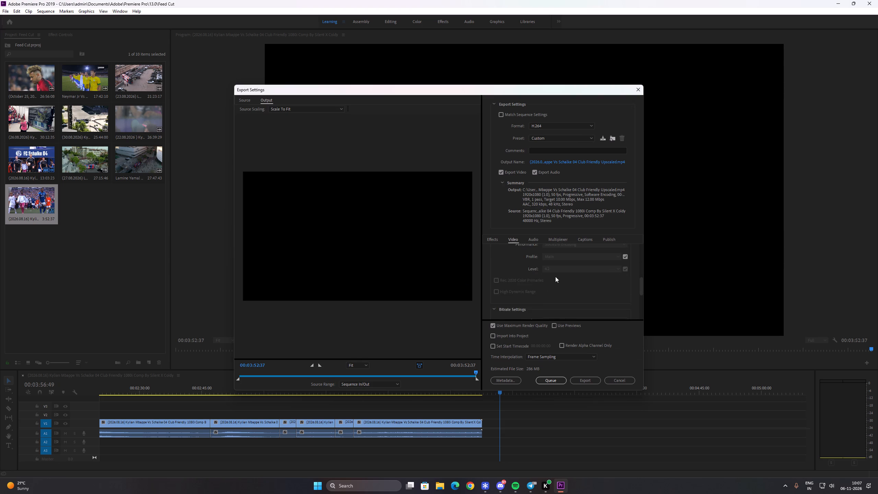
scroll(569, 280, down, 1)
click(578, 272)
click(571, 285)
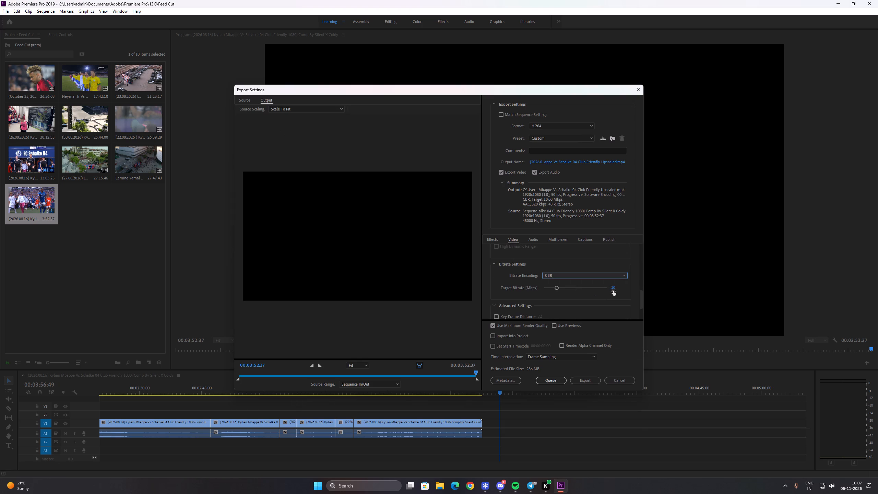
Unlock the encoding profile and level from the source, set the profile to High, and choose the level manually.
scroll(527, 282, up, 11)
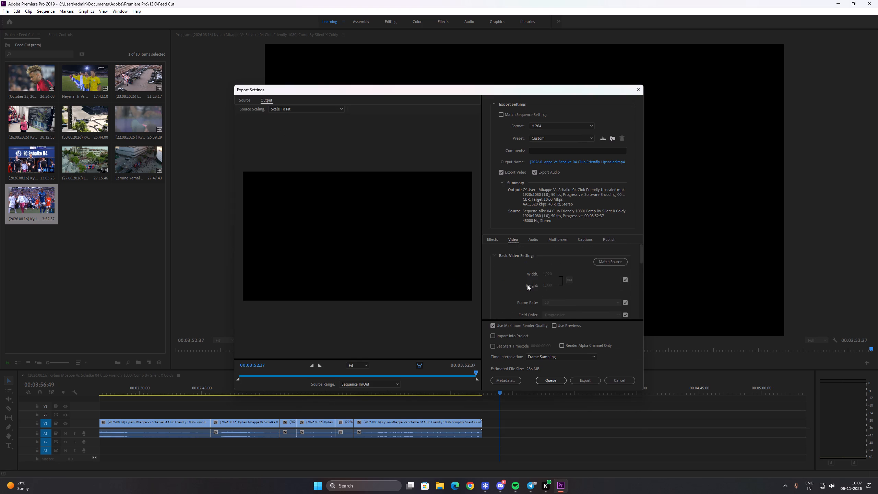
scroll(527, 285, down, 4)
scroll(527, 285, up, 3)
scroll(547, 279, down, 4)
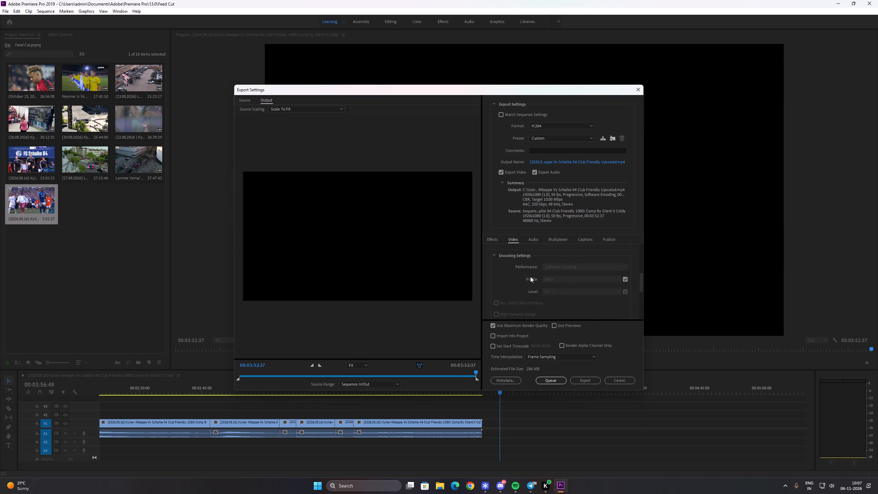
scroll(530, 277, down, 1)
scroll(551, 286, up, 1)
click(626, 277)
click(626, 291)
click(604, 282)
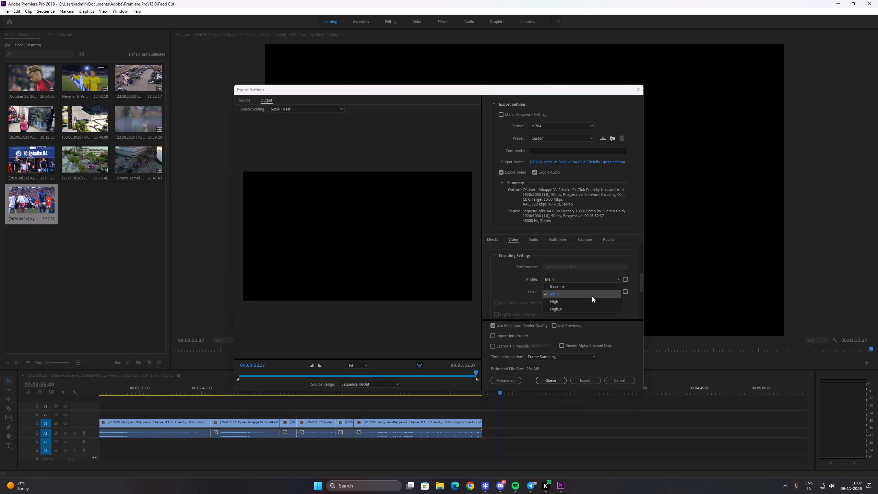
click(582, 302)
click(573, 292)
click(560, 404)
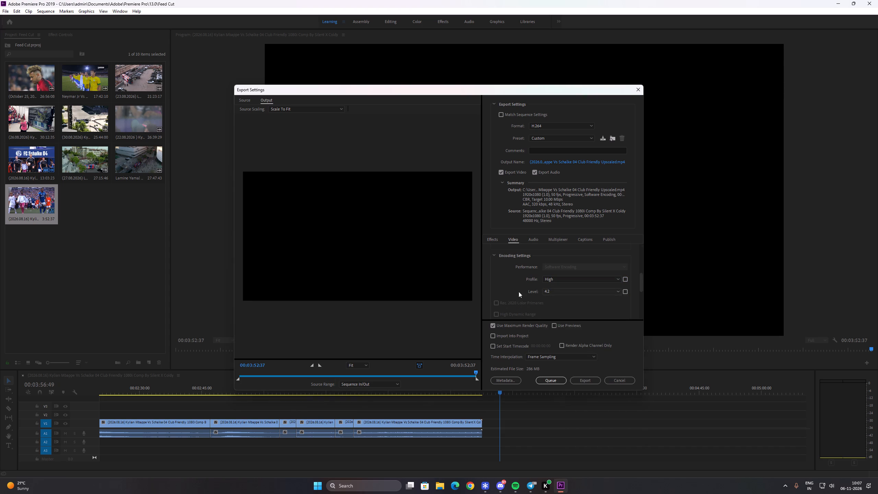
Open the original Mbappe vs Schalke 04 video from the For Upscale folder in MediaInfo and check its video bitrate and encoding details.
scroll(512, 285, down, 14)
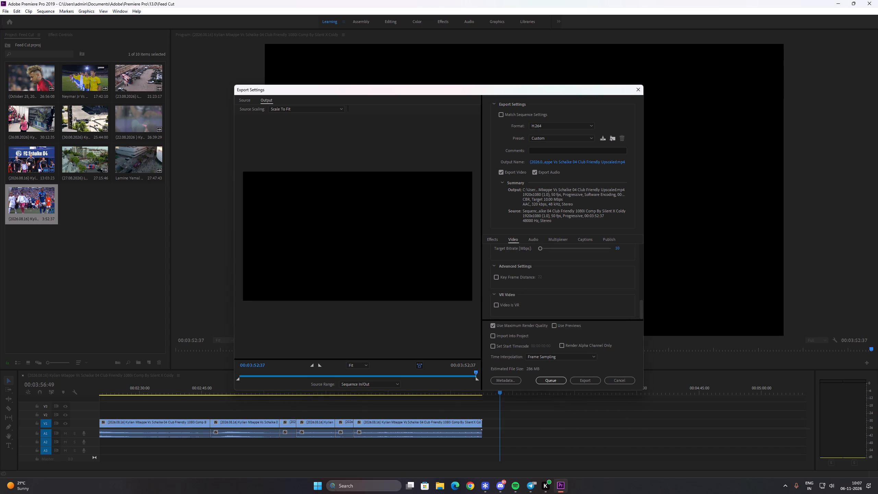
click(370, 487)
click(364, 356)
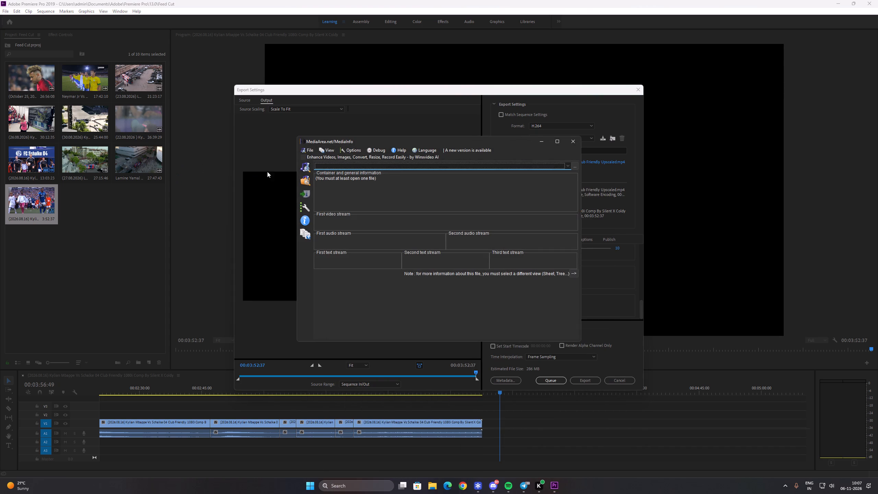
click(301, 169)
scroll(334, 245, up, 2)
click(334, 251)
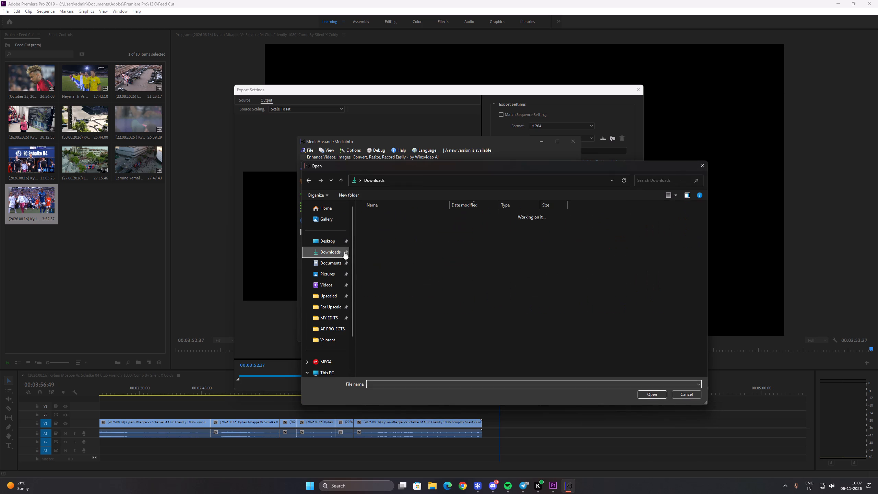
double_click(374, 225)
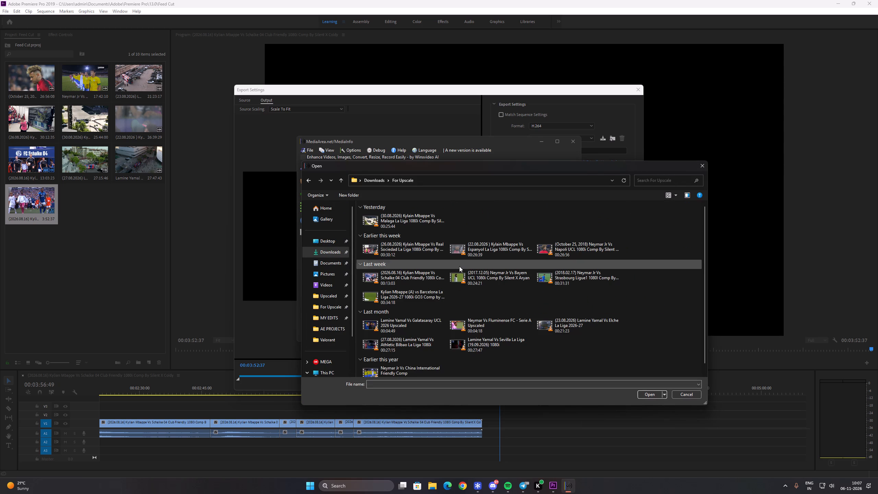
ctrl+scroll(469, 267, up, 1)
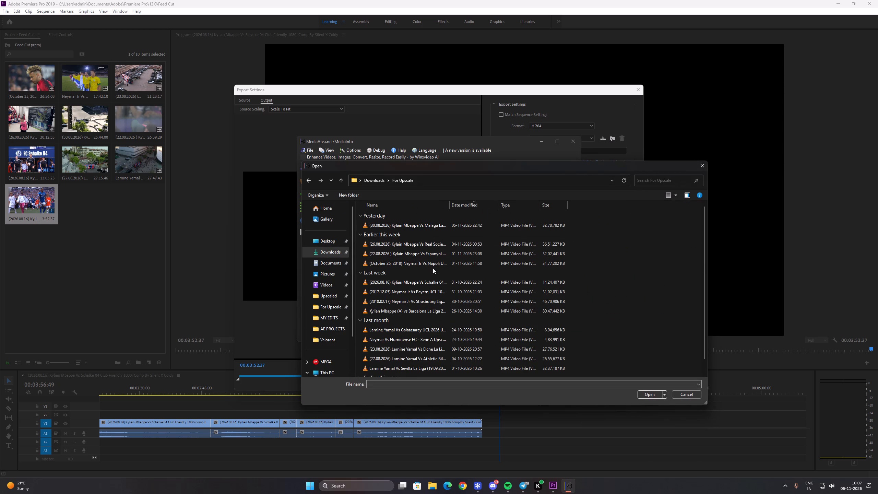
click(437, 284)
click(655, 396)
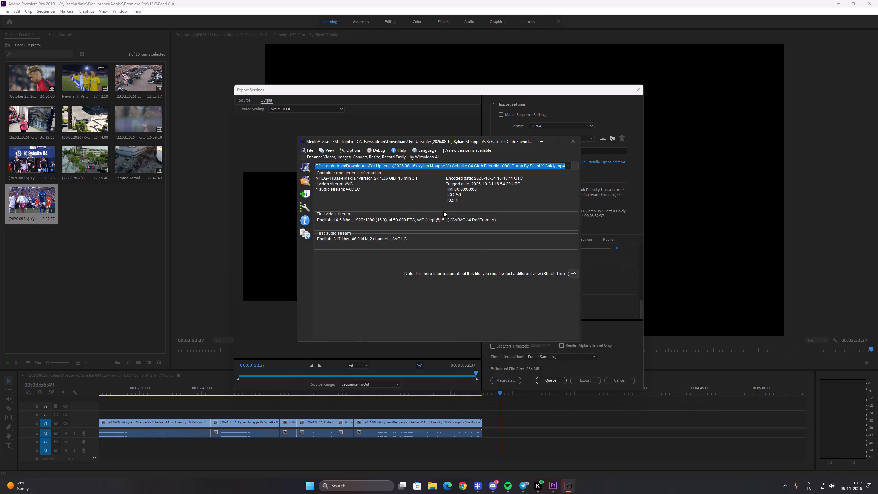
click(570, 144)
Set the export's target bitrate to 14.6 Mbps.
scroll(581, 286, down, 1)
scroll(583, 284, up, 1)
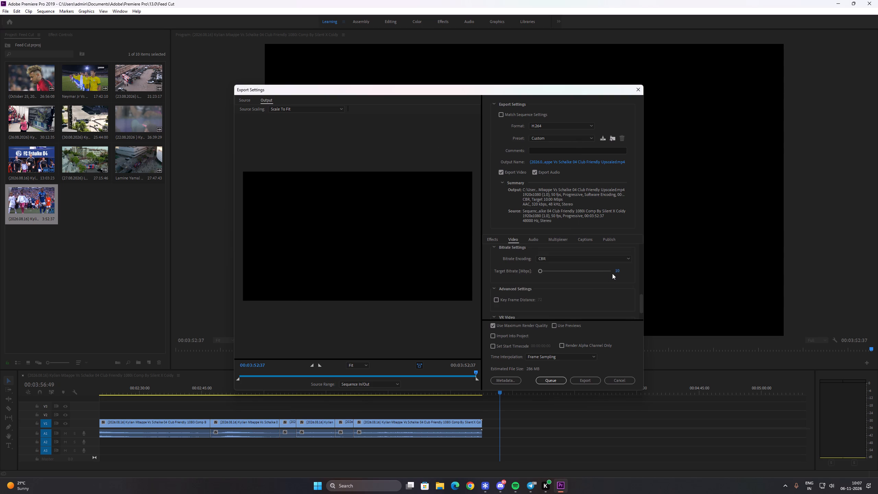
click(616, 272)
click(627, 273)
click(618, 271)
text(14.6)
key(Return)
Export the trimmed sequence immediately with the configured H.264 settings.
click(583, 381)
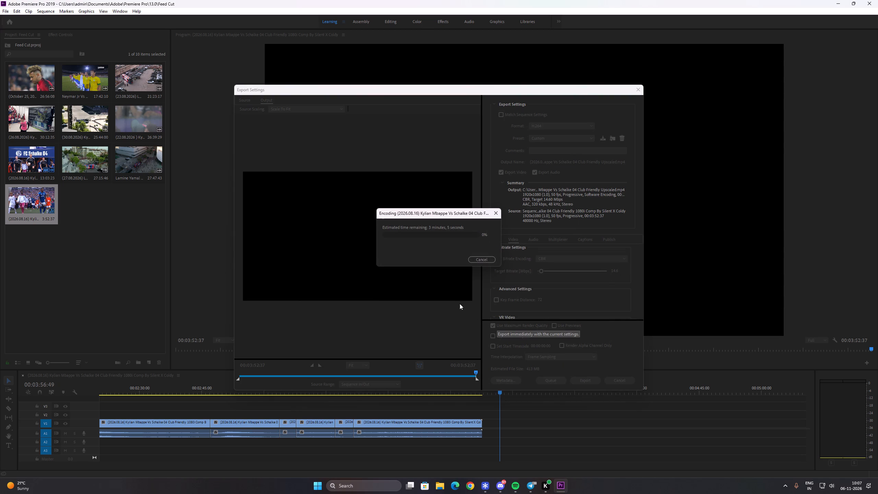
click(434, 265)
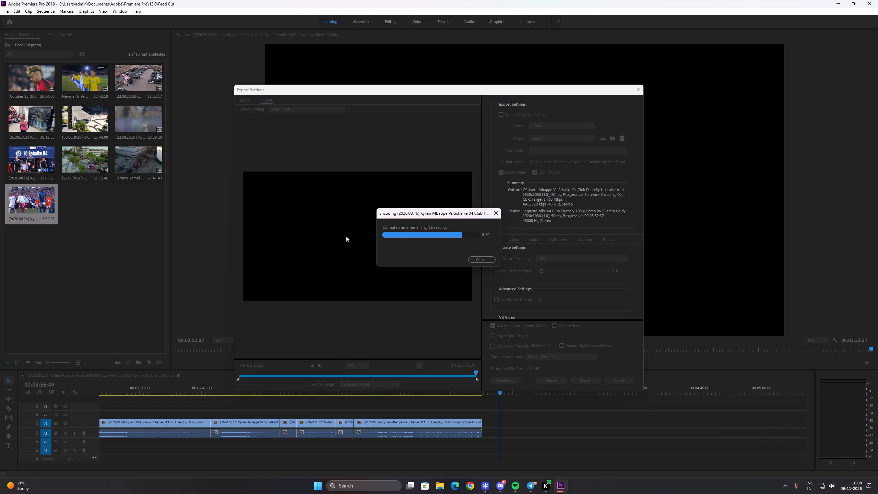
Switch to Spotify and play "Tumblr Girls" by G-Eazy from the Liked Songs while the export finishes.
click(511, 486)
scroll(311, 331, down, 1)
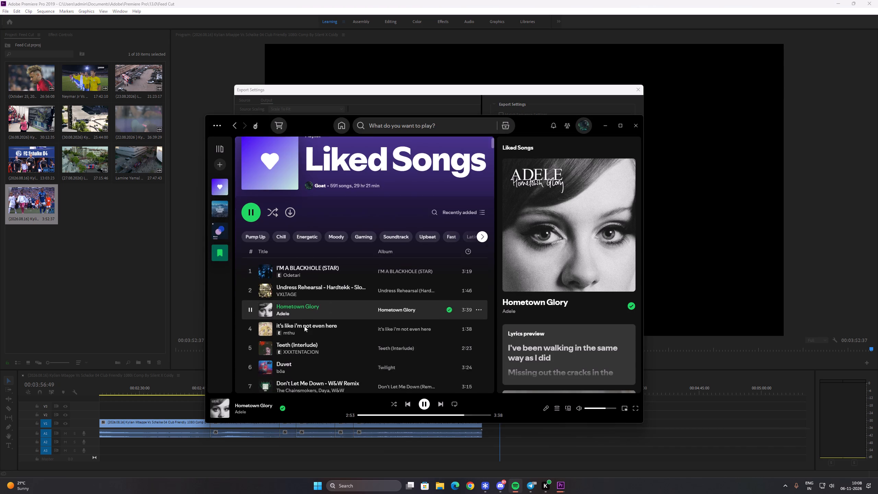
scroll(304, 326, down, 1)
scroll(268, 285, down, 1)
scroll(307, 310, down, 1)
scroll(284, 287, down, 2)
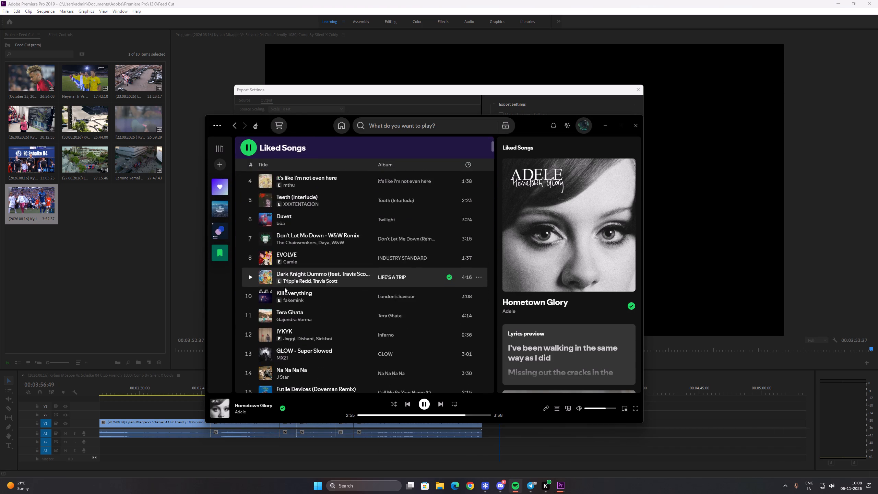
scroll(259, 261, down, 11)
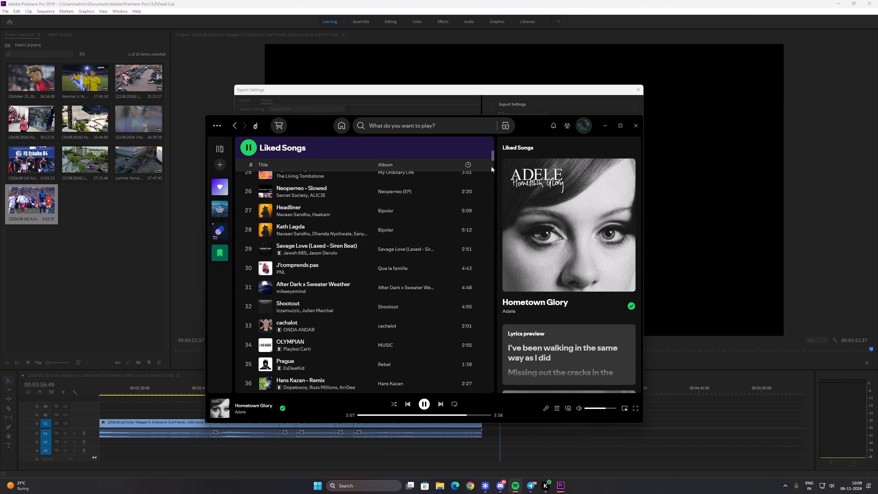
drag(494, 156, 490, 230)
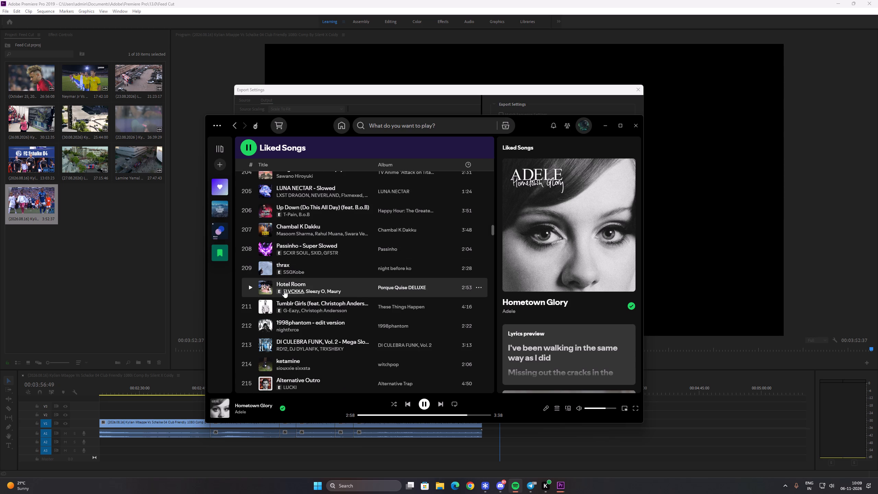
scroll(284, 289, down, 2)
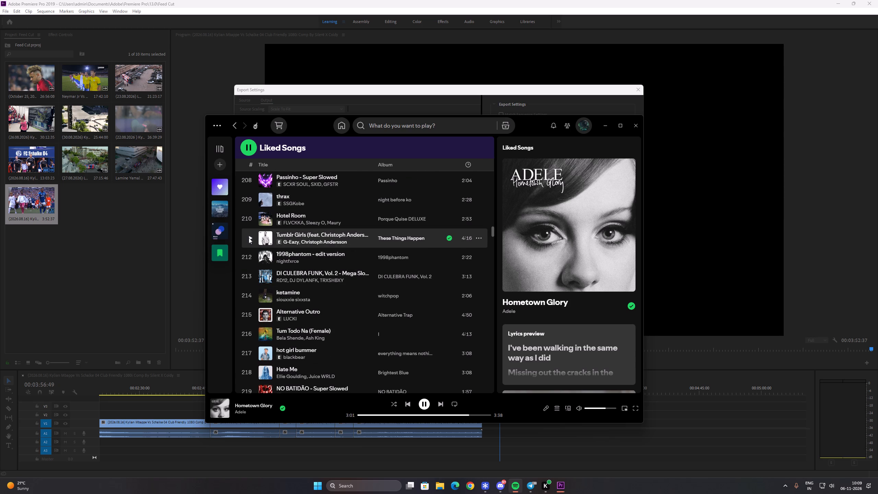
click(249, 238)
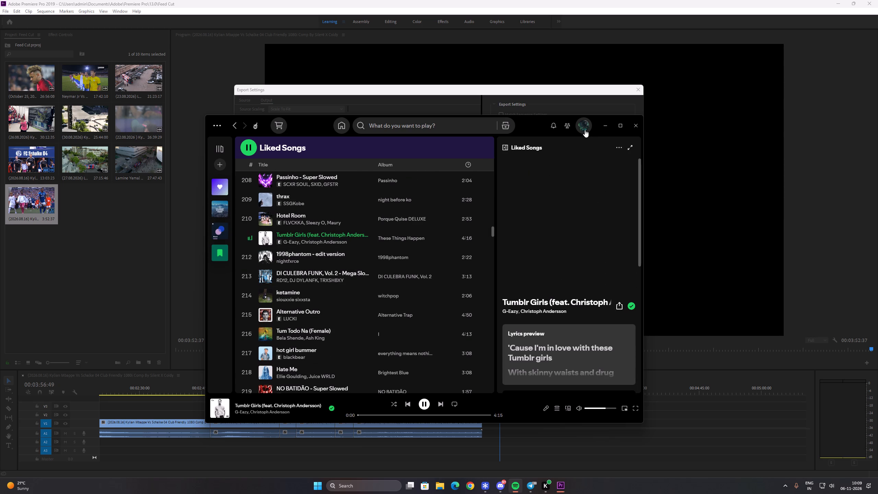
click(602, 129)
Save the project in Premiere Pro and cut all the Mbappe vs Schalke 04 clips out of the timeline.
click(399, 248)
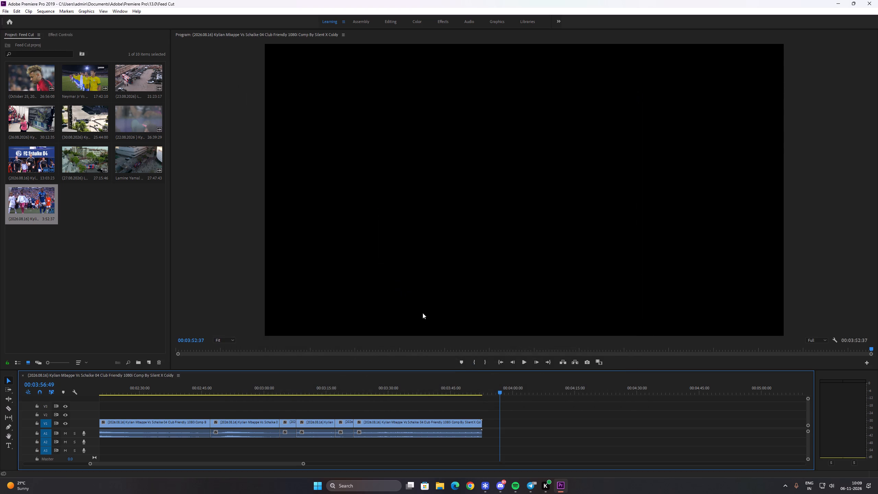
key(ctrl+s)
click(505, 434)
drag(496, 436, 88, 368)
drag(98, 362, 88, 368)
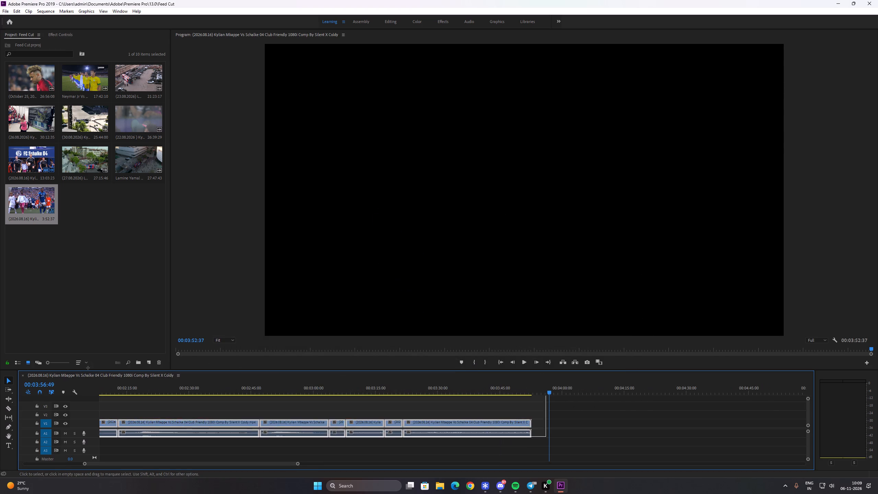
drag(88, 368, 87, 368)
drag(88, 368, 0, 320)
key(ctrl+x)
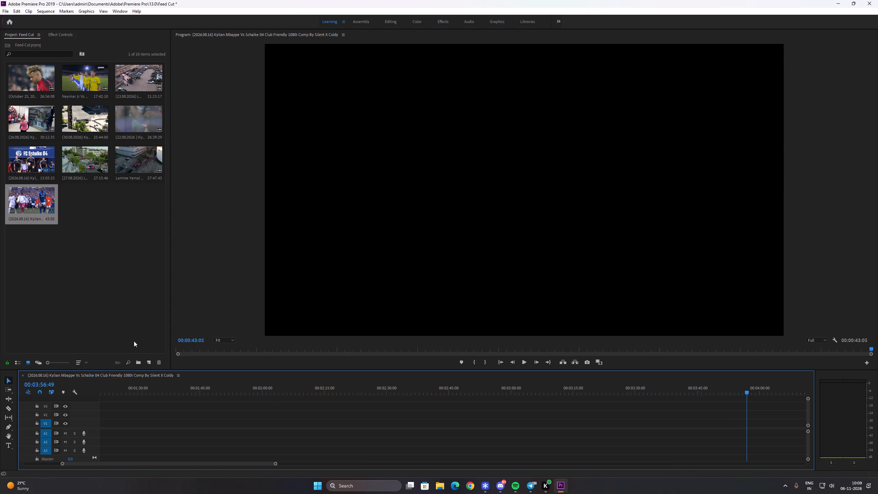
key(minus)
key(minus)
key(minus)
drag(222, 436, 1, 360)
key(ctrl+x)
click(60, 271)
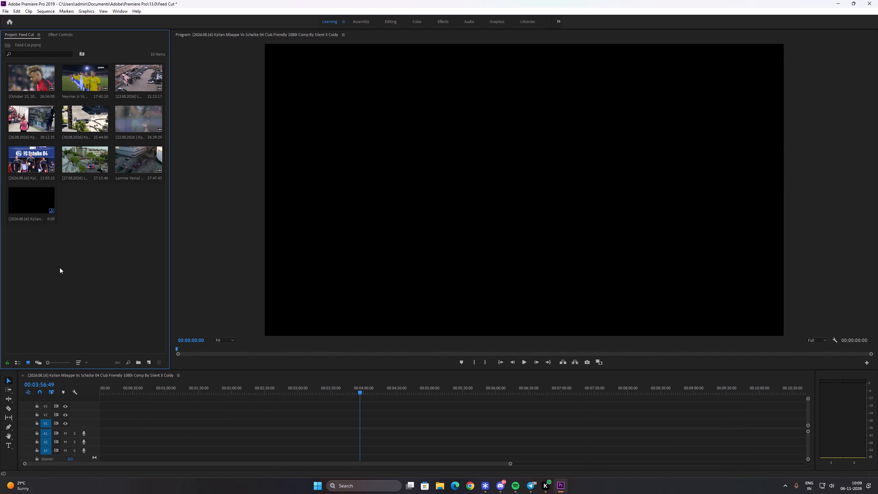
Remove the emptied Mbappe vs Schalke 04 sequence and its source clip from the project, and save.
click(36, 203)
key(ctrl+x)
click(44, 166)
key(ctrl+x)
key(ctrl+s)
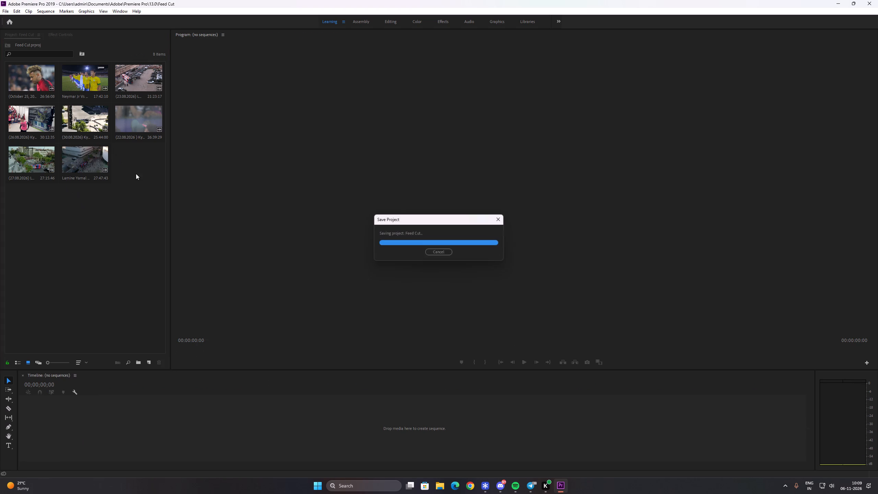
Create a new sequence from the Neymar Jr vs China International Friendly clip.
click(36, 120)
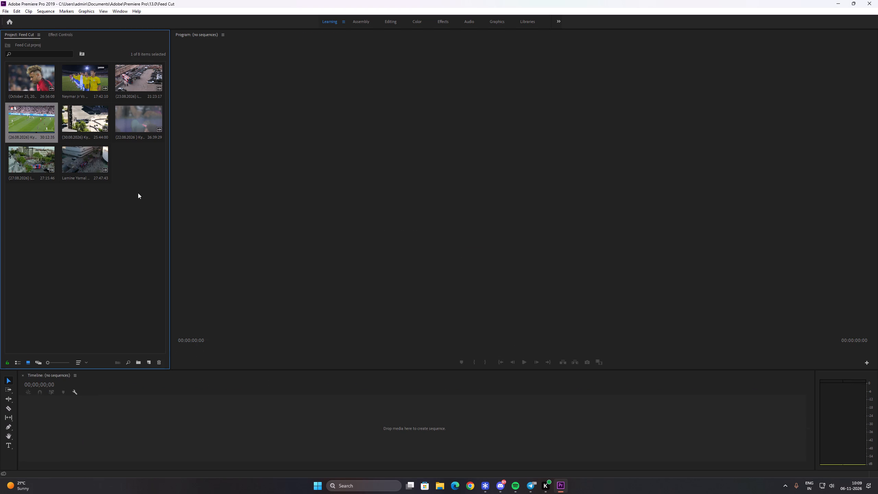
click(138, 193)
drag(89, 84, 163, 414)
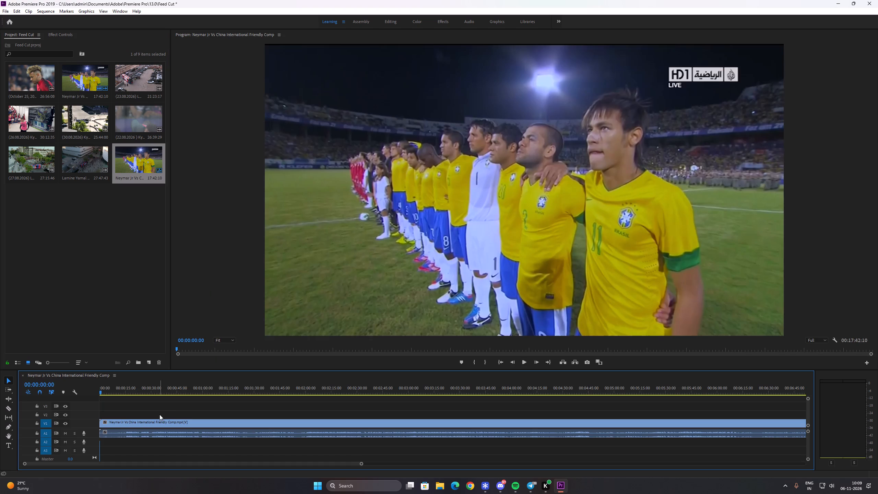
Cut out the line-up shot from 00:00:02:49 to 00:00:05:00, where Neymar leaves the frame, and close the gap.
key(space)
key(equal)
key(equal)
key(equal)
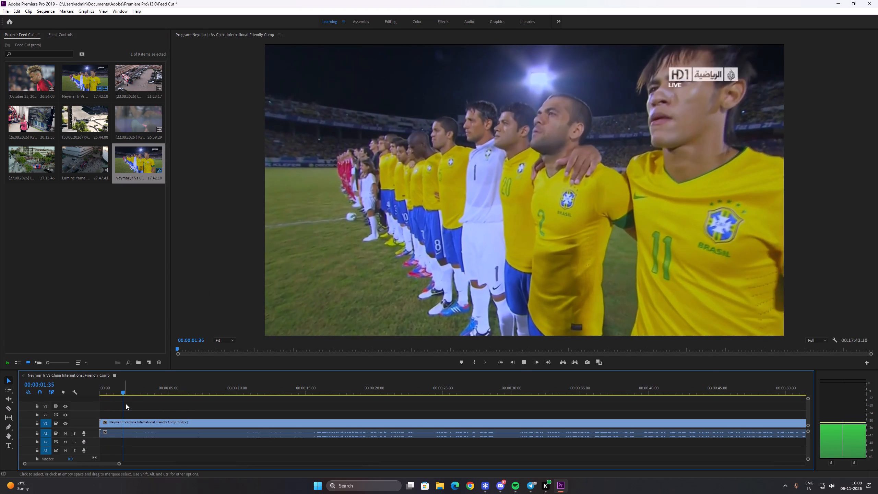
key(space)
drag(128, 391, 141, 402)
key(c)
click(139, 426)
key(v)
click(150, 424)
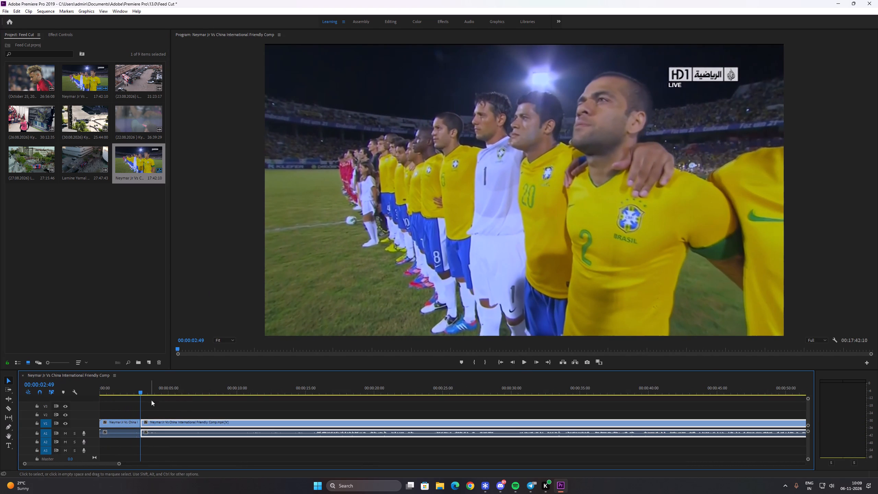
drag(153, 386, 169, 394)
key(c)
click(168, 424)
key(v)
key(ctrl+x)
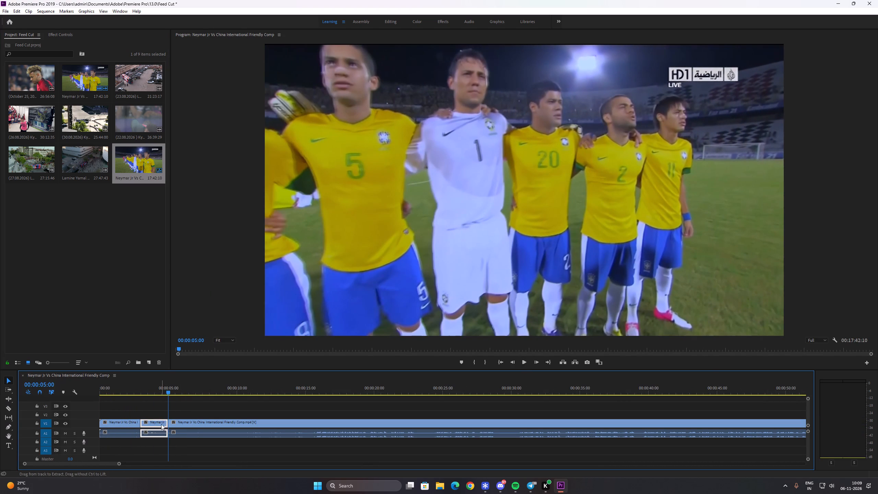
ctrl+click(161, 424)
key(shift+Delete)
Scan the pre-match close-ups and split the clip at 00:00:28:25, before the first match action.
drag(153, 391, 192, 392)
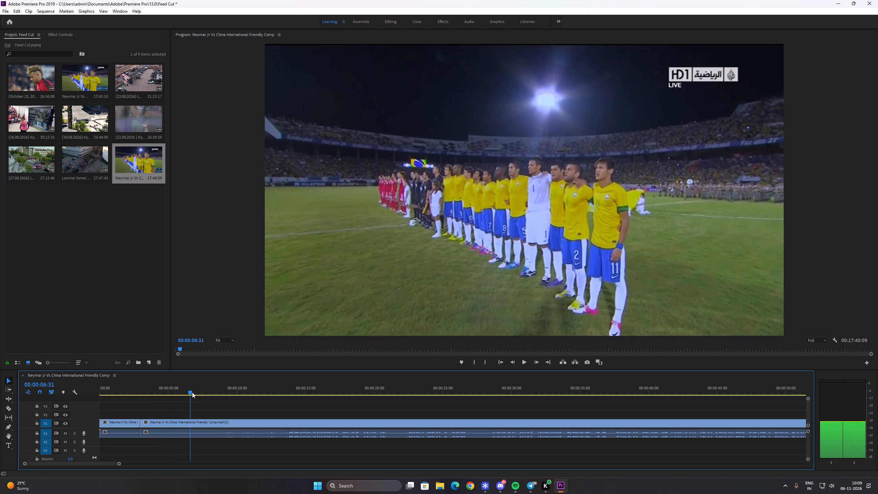
drag(192, 392, 302, 393)
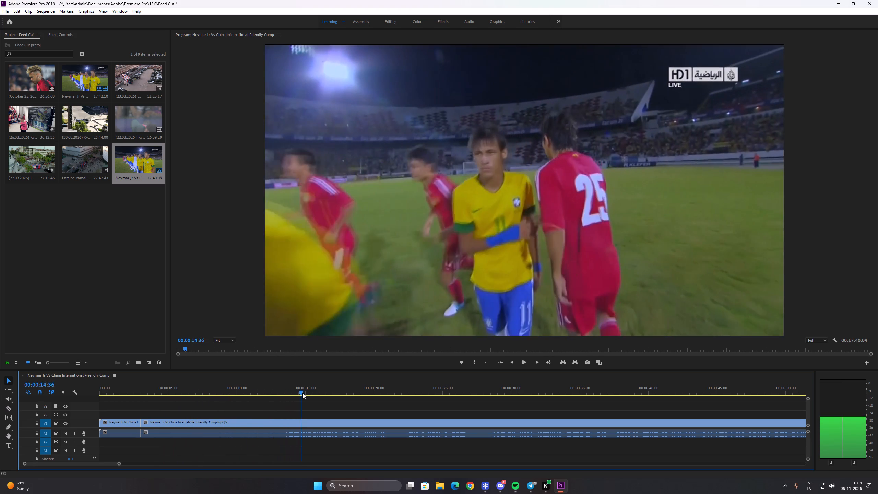
drag(302, 393, 363, 391)
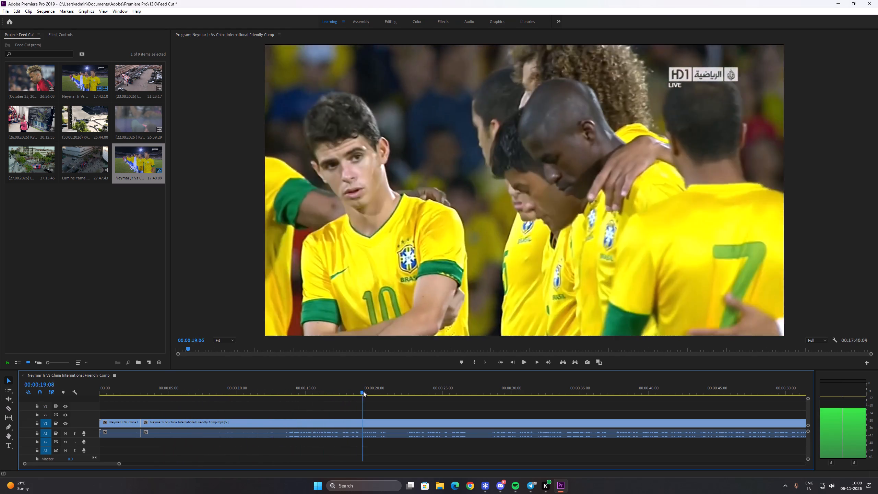
drag(363, 391, 448, 386)
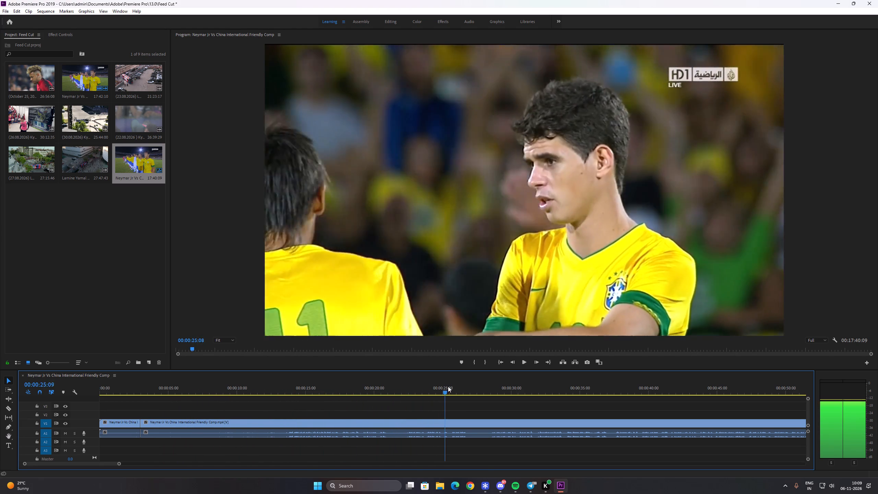
drag(448, 386, 500, 382)
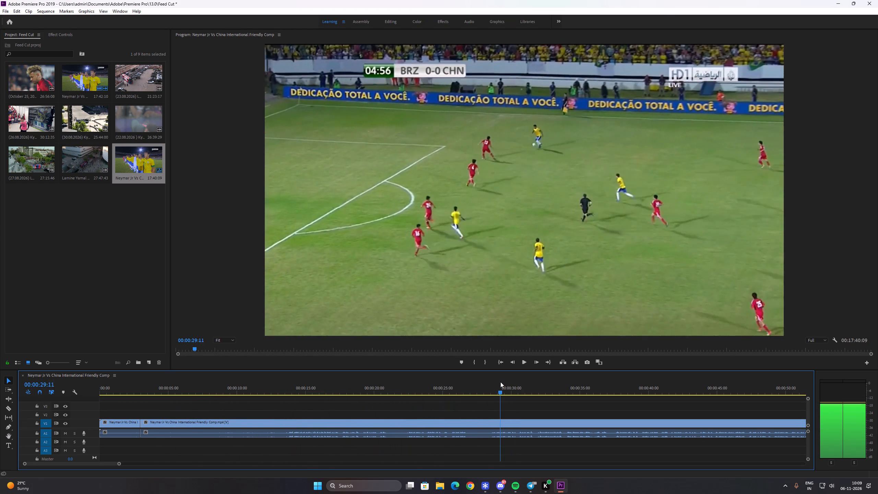
drag(500, 382, 491, 383)
key(c)
click(491, 422)
key(v)
Split the clip again at 00:00:30:25 and ripple-delete the short section between the two cuts.
click(496, 422)
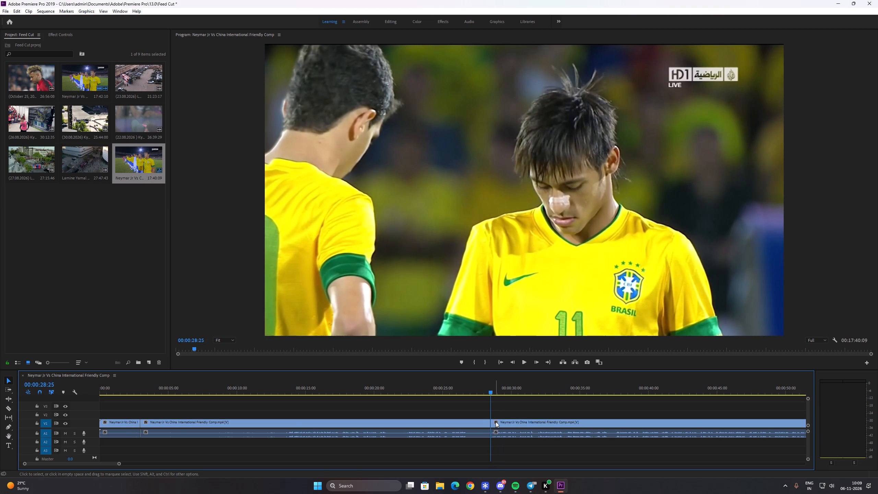
key(minus)
key(minus)
drag(201, 391, 202, 391)
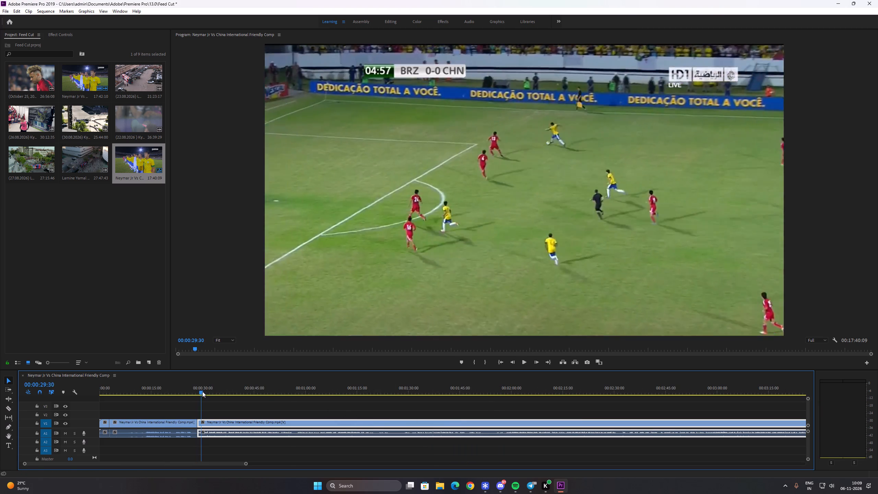
drag(202, 391, 243, 397)
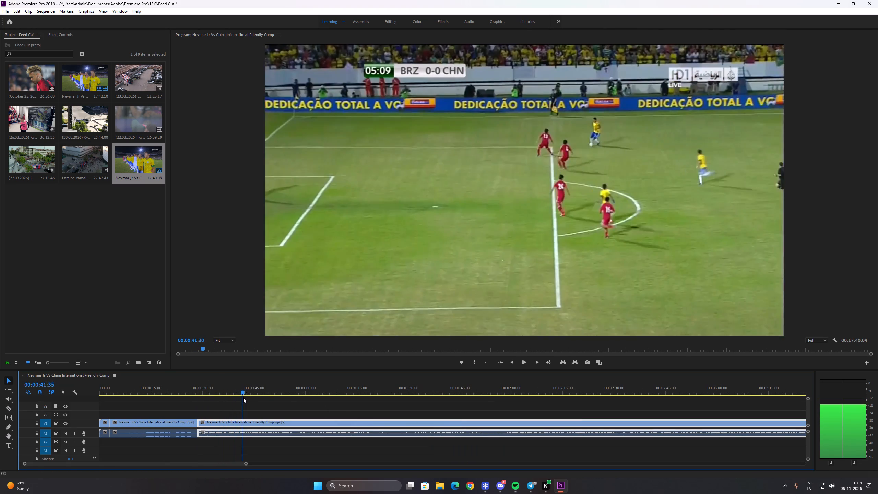
drag(243, 397, 226, 393)
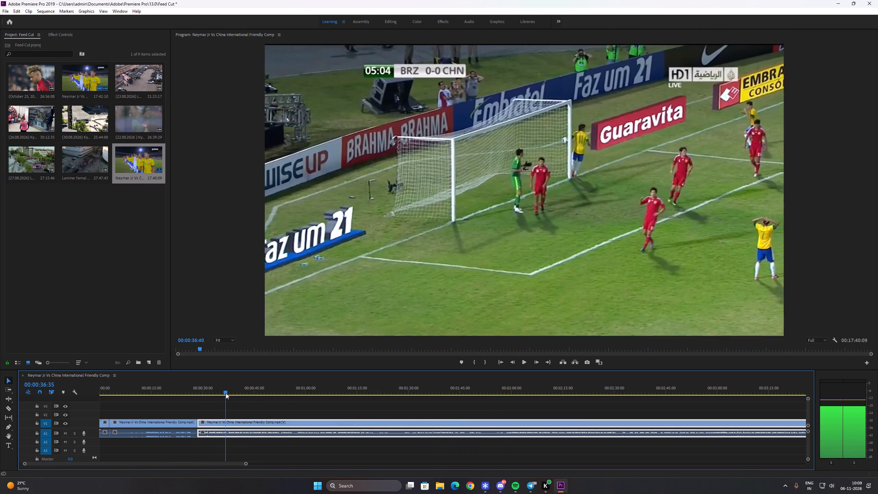
drag(226, 393, 224, 392)
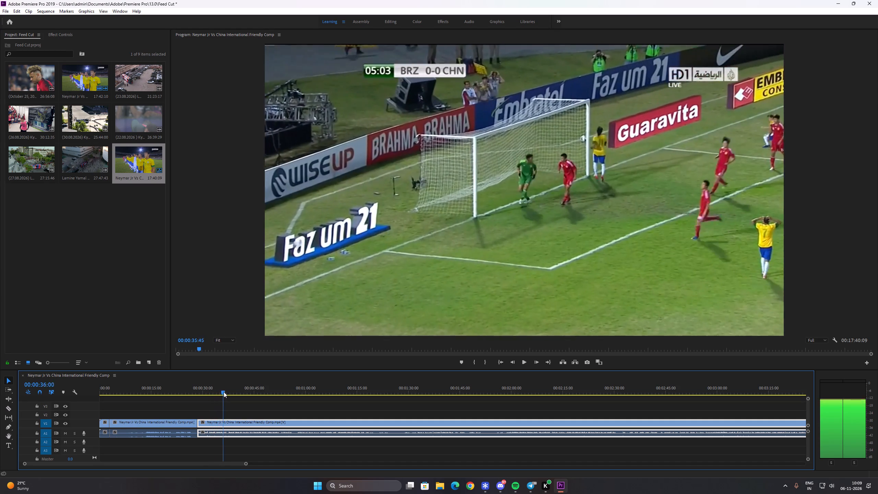
drag(224, 392, 205, 385)
key(c)
click(203, 421)
key(v)
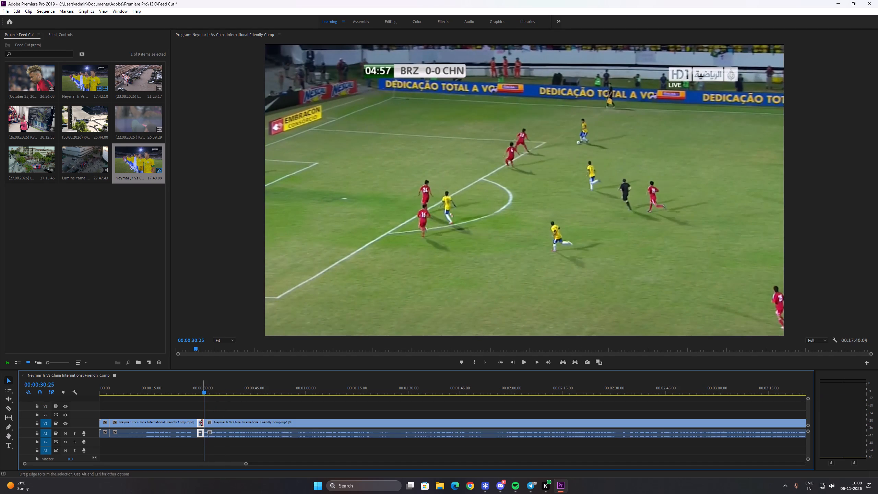
key(ctrl+x)
ctrl+click(201, 423)
key(shift+Delete)
Review Neymar's first attacks and split the clip at about 00:01:04, after his smiling close-up.
key(space)
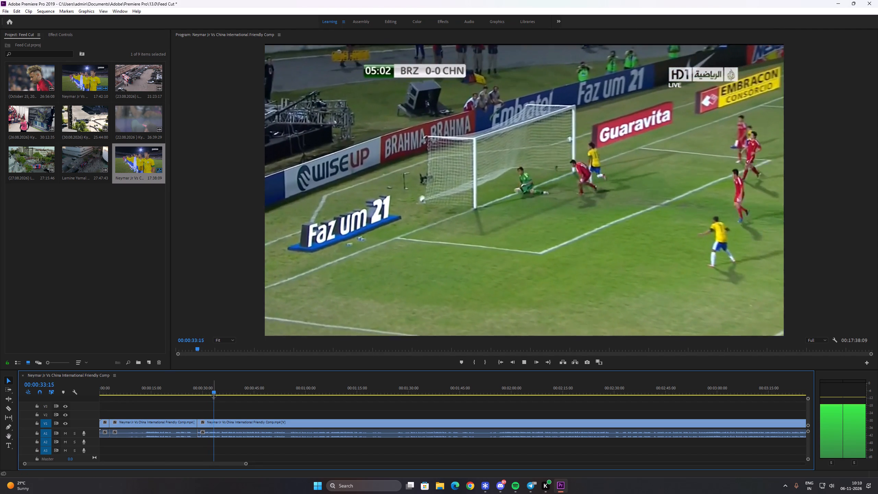
key(space)
drag(217, 392, 230, 399)
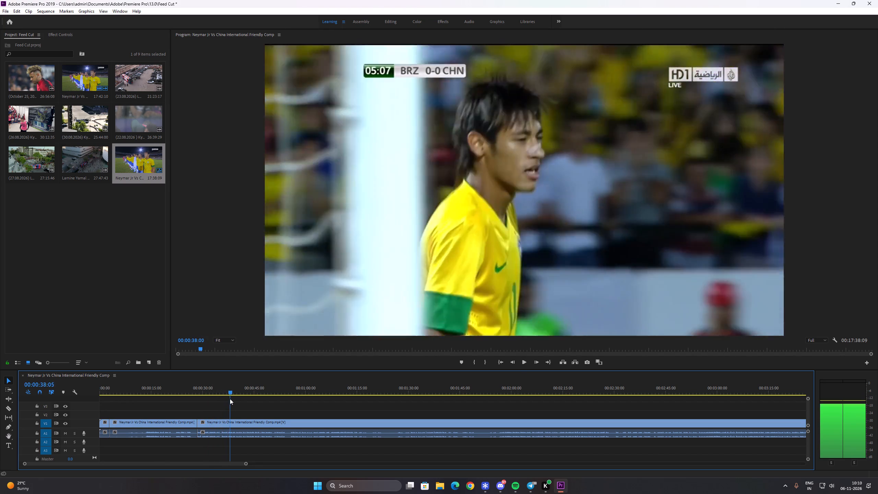
drag(230, 399, 242, 397)
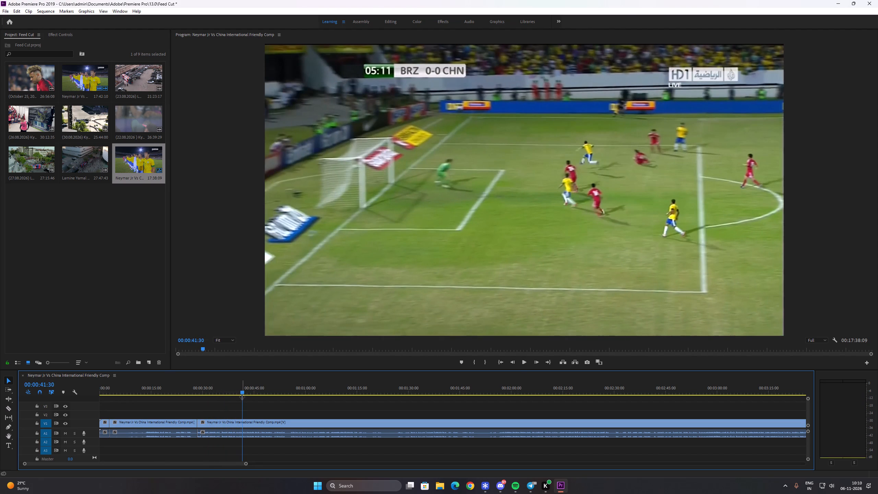
drag(243, 393, 263, 397)
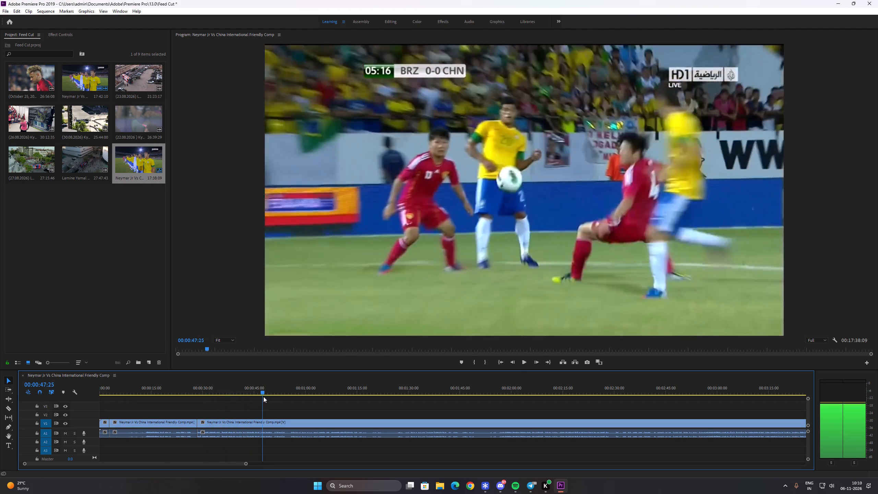
drag(263, 397, 288, 393)
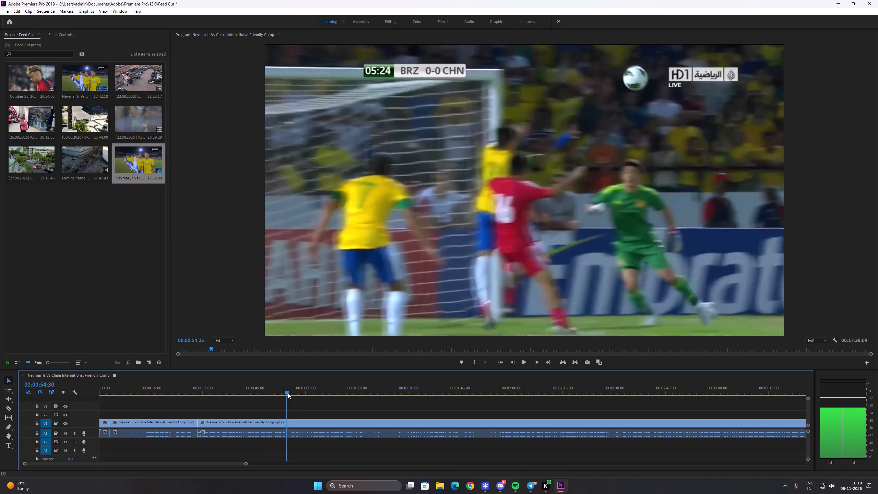
drag(288, 393, 312, 391)
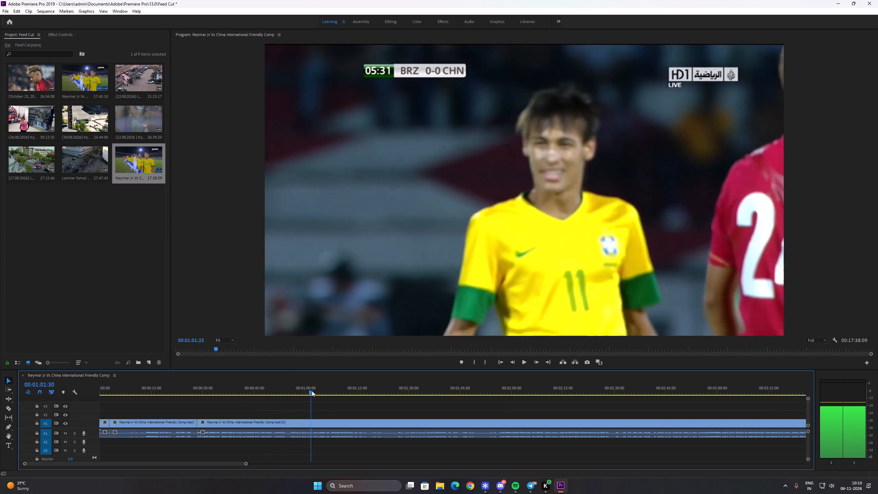
drag(312, 391, 320, 394)
key(c)
click(319, 423)
key(v)
Split the clip at 00:01:16:35 and remove the section after Neymar's smiling close-up at about 00:01:04, closing the gap.
click(326, 421)
drag(327, 391, 342, 390)
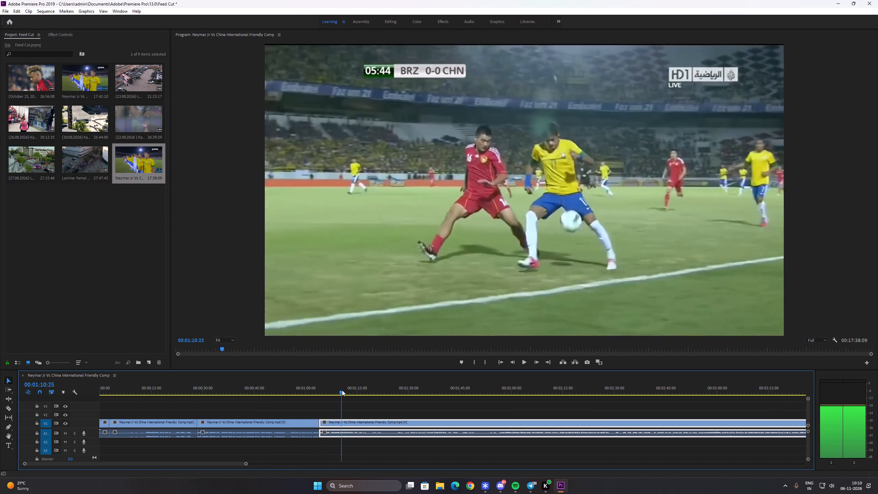
drag(342, 390, 369, 379)
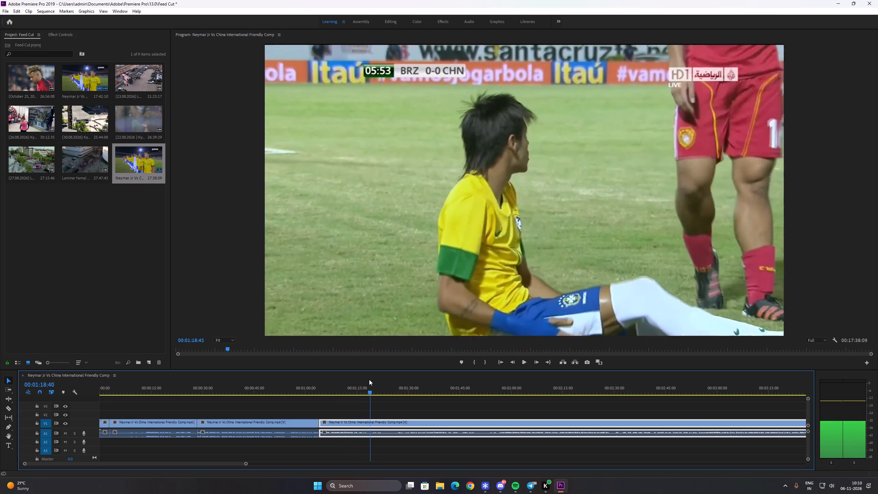
drag(369, 379, 363, 384)
key(c)
click(363, 422)
key(v)
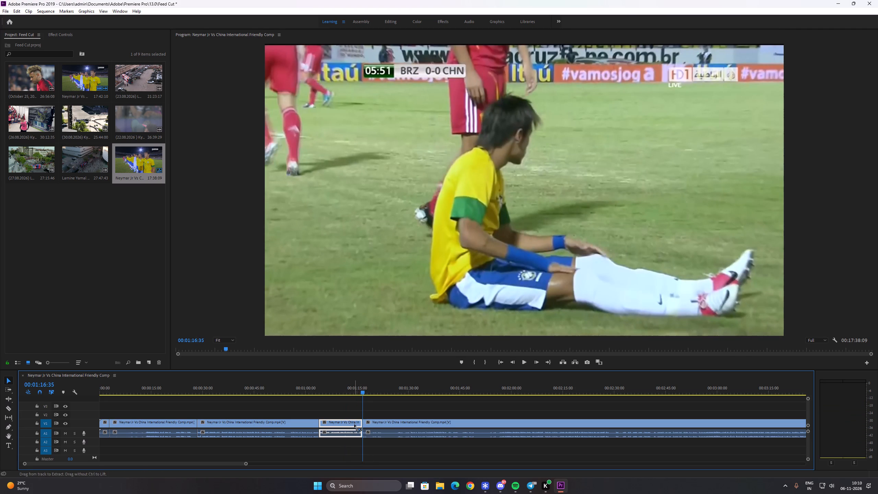
key(ctrl+x)
ctrl+click(354, 424)
key(BackSpace)
Scan the touchline foul on Neymar and split the clip at 00:01:12:25, while he lies on the grass.
drag(327, 390, 337, 396)
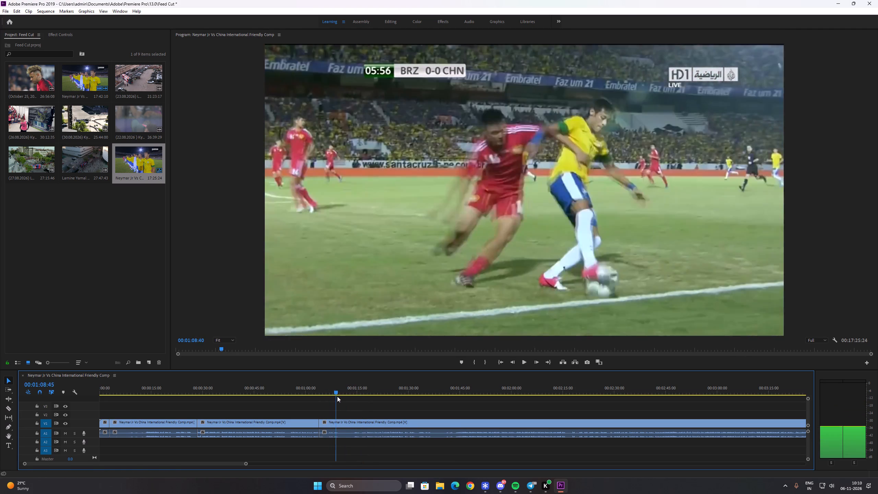
drag(337, 396, 349, 404)
key(c)
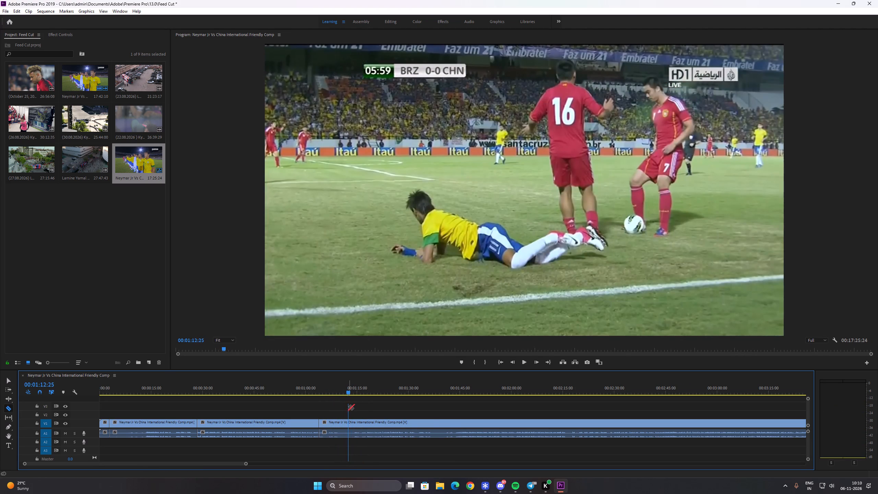
click(347, 424)
key(v)
Split again at 00:01:14:40, as the free kick is taken, and ripple-delete the short section between the two cuts.
click(363, 423)
drag(361, 388, 369, 400)
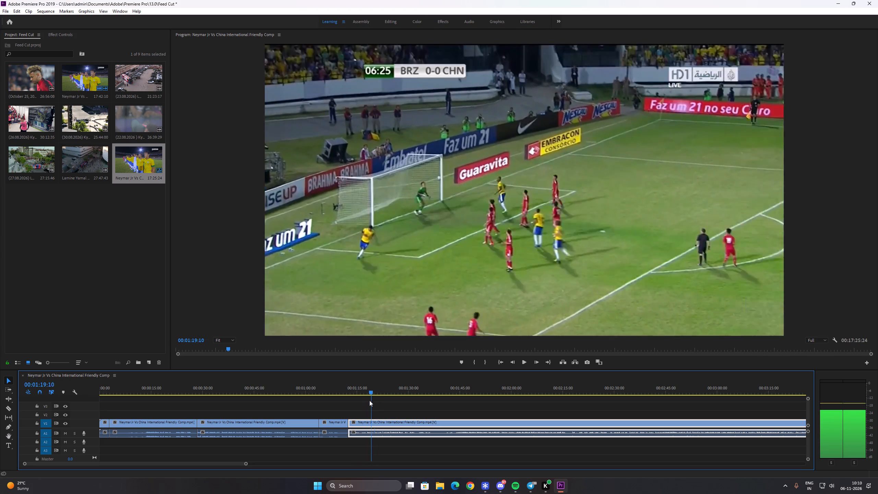
drag(369, 400, 357, 396)
key(c)
click(354, 421)
key(v)
key(ctrl+x)
ctrl+click(351, 422)
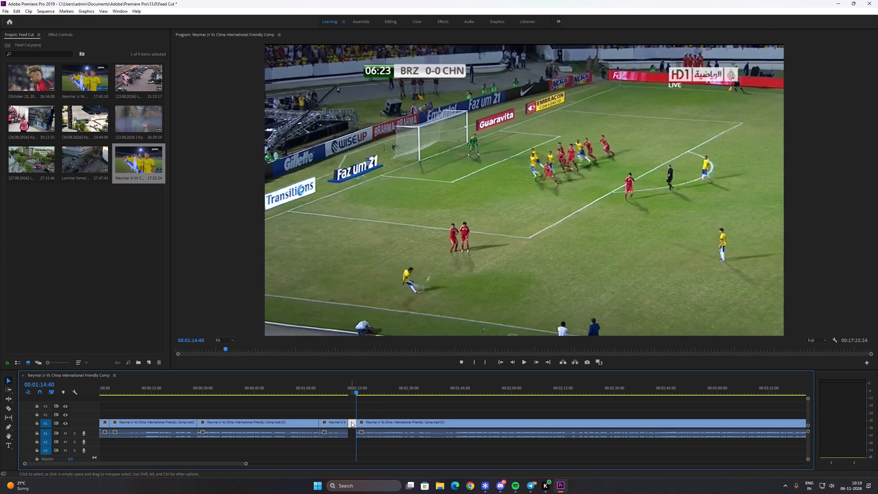
key(shift+Delete)
Scan the free kick and split the clip at about 00:01:19, where the 20-minute attack begins.
drag(364, 390, 373, 403)
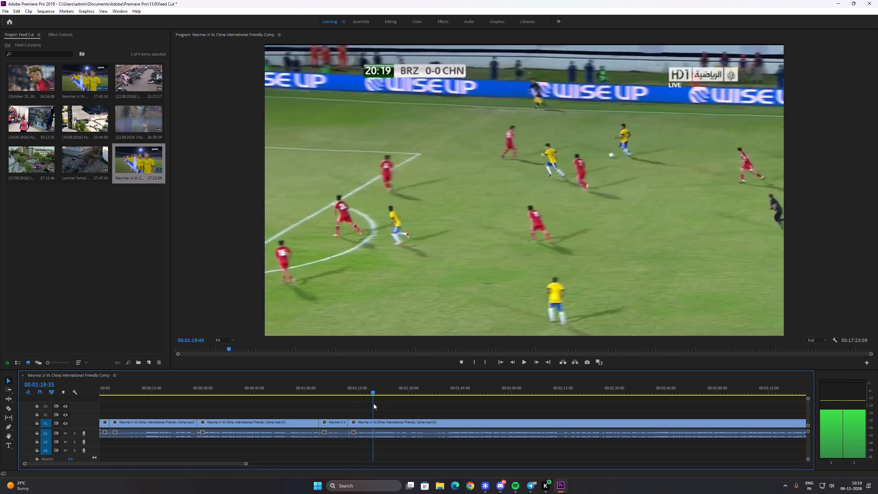
drag(373, 403, 371, 403)
key(c)
click(371, 421)
key(v)
Check the 20-minute attack, split the clip at 00:01:20:10 and ripple-delete the short piece before it.
click(395, 423)
key(space)
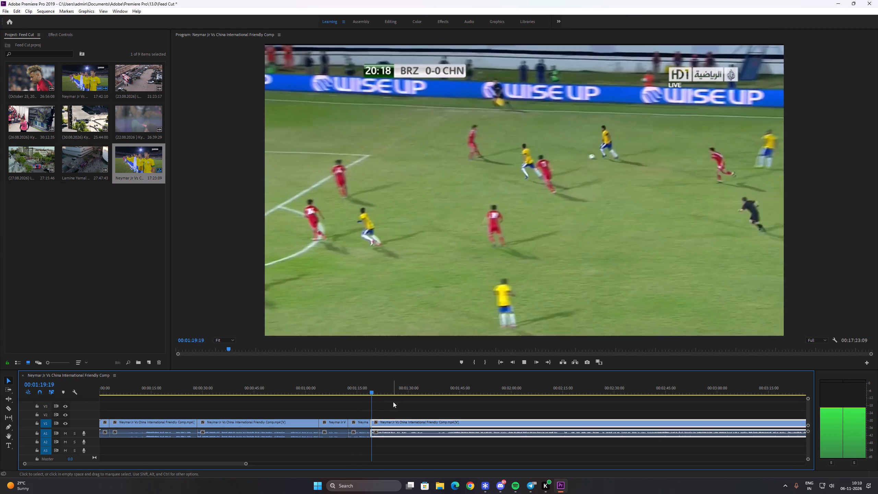
key(space)
drag(374, 390, 383, 397)
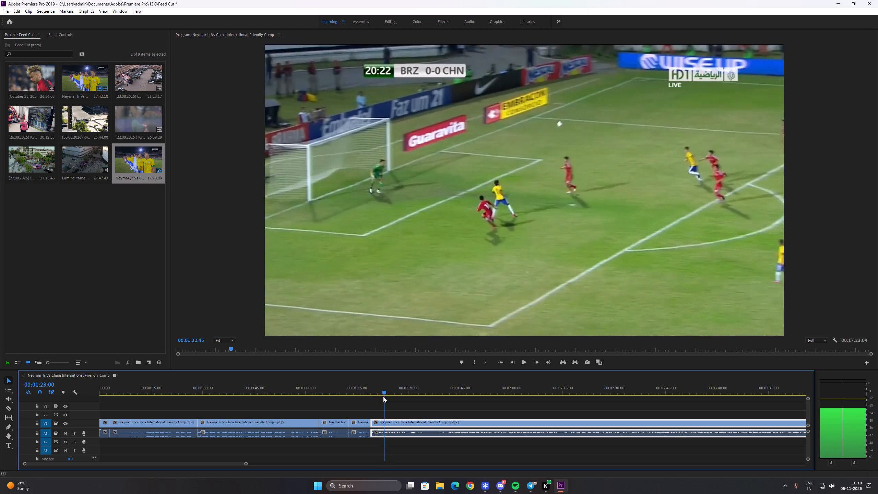
drag(383, 397, 384, 402)
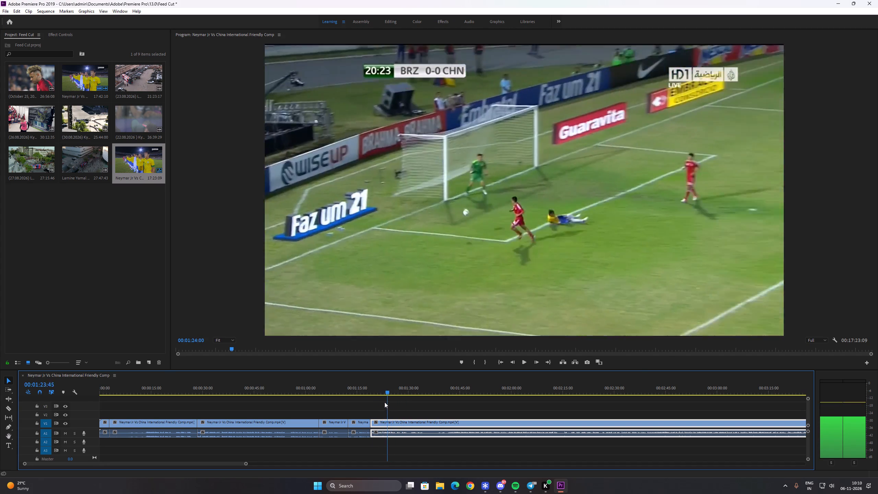
drag(384, 402, 373, 398)
key(c)
click(375, 426)
key(v)
key(ctrl+x)
ctrl+click(372, 424)
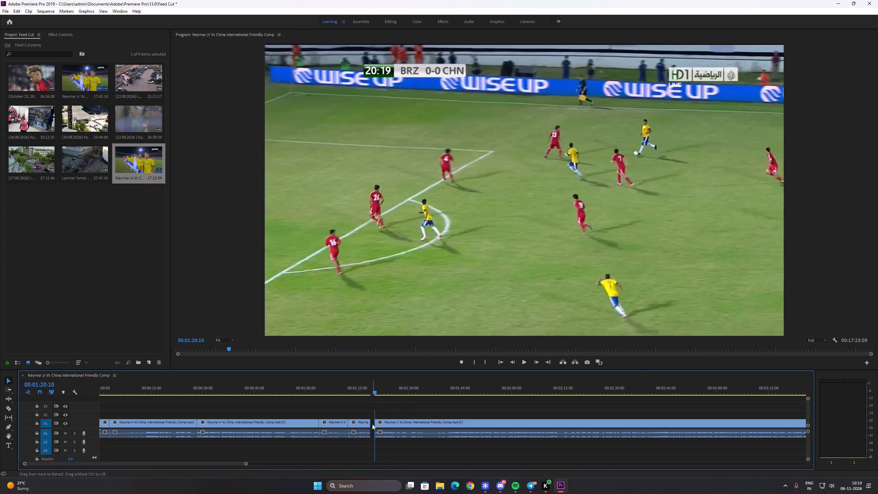
key(shift+Delete)
Scan Neymar's missed chance and close-ups, and split the clip at 00:01:38:30, before the first-goal attack.
drag(376, 389, 401, 394)
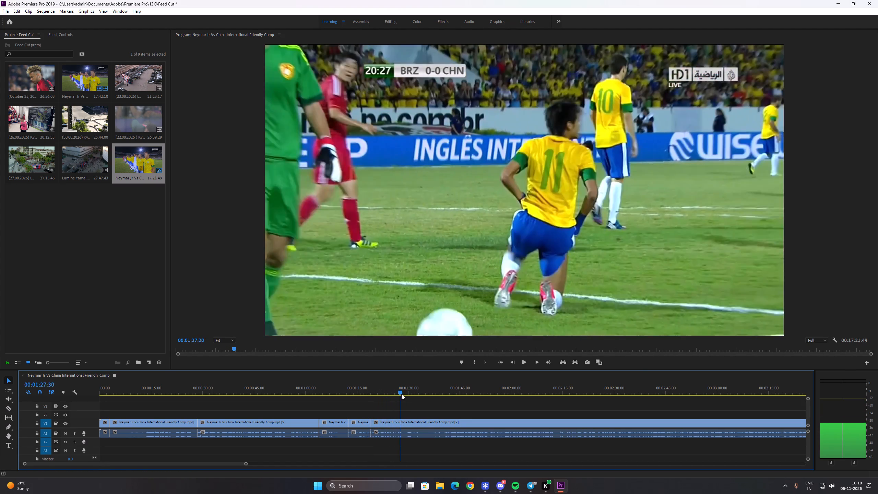
drag(401, 394, 436, 405)
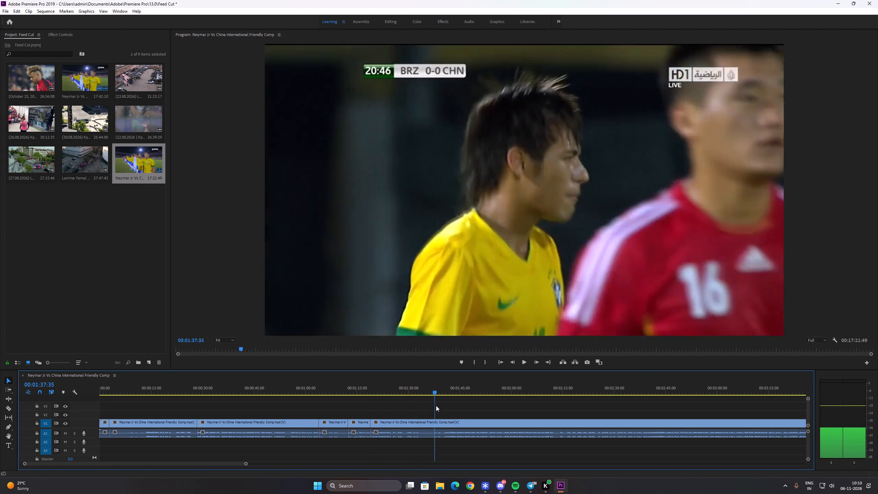
drag(436, 405, 438, 410)
key(c)
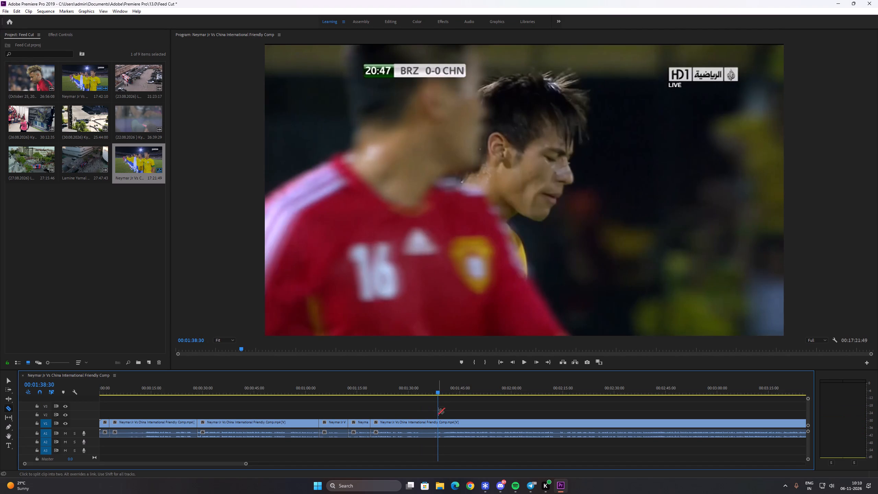
click(437, 421)
key(v)
Cut out the first goal and its celebrations, from 00:01:38:30 to the start of the next attack at 00:02:37:40, closing the gap.
click(454, 424)
key(space)
key(space)
drag(236, 464, 237, 464)
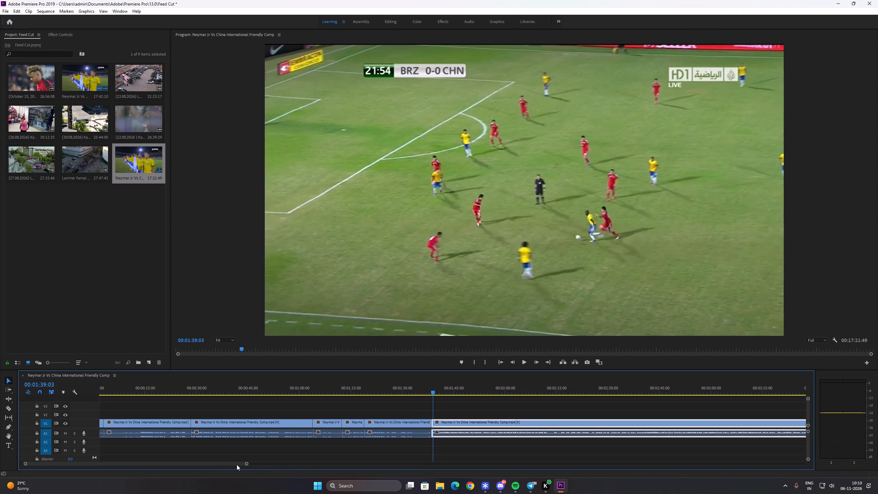
drag(237, 464, 263, 466)
drag(203, 391, 214, 395)
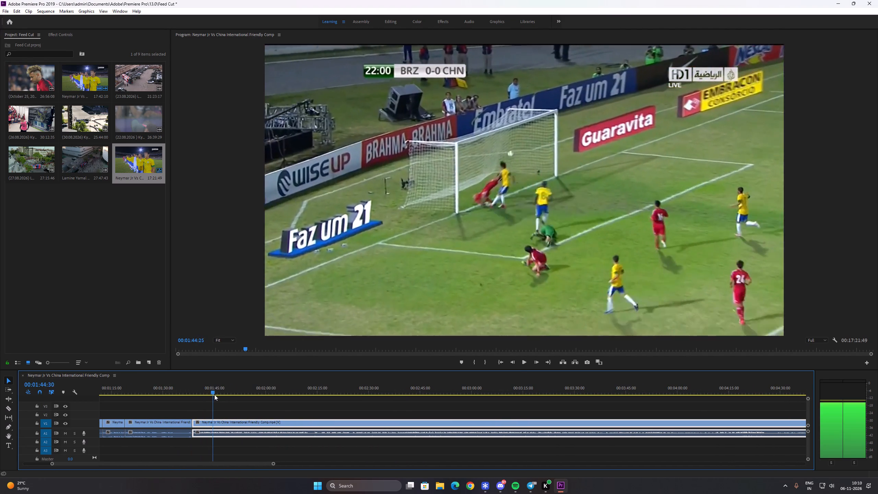
drag(214, 395, 253, 397)
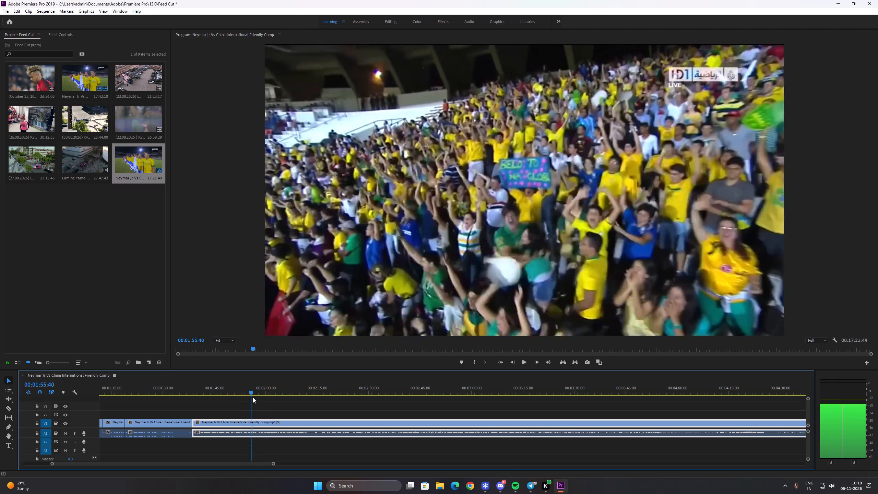
drag(253, 397, 307, 390)
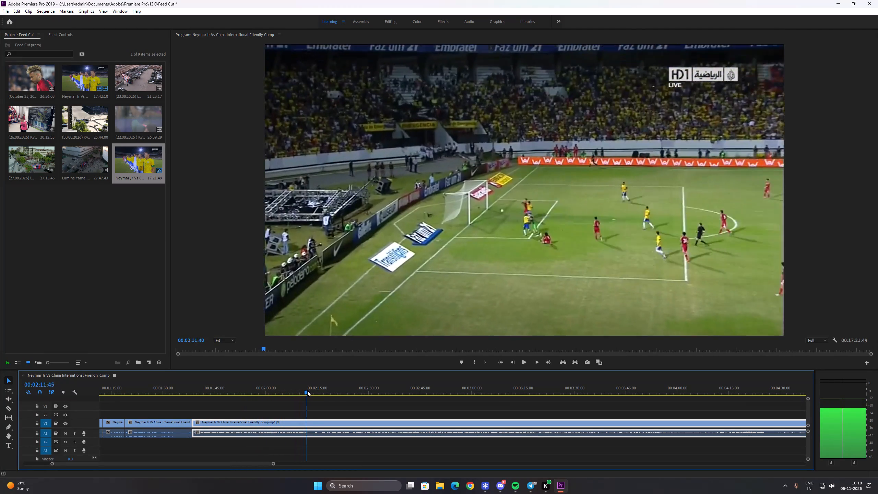
drag(307, 390, 376, 393)
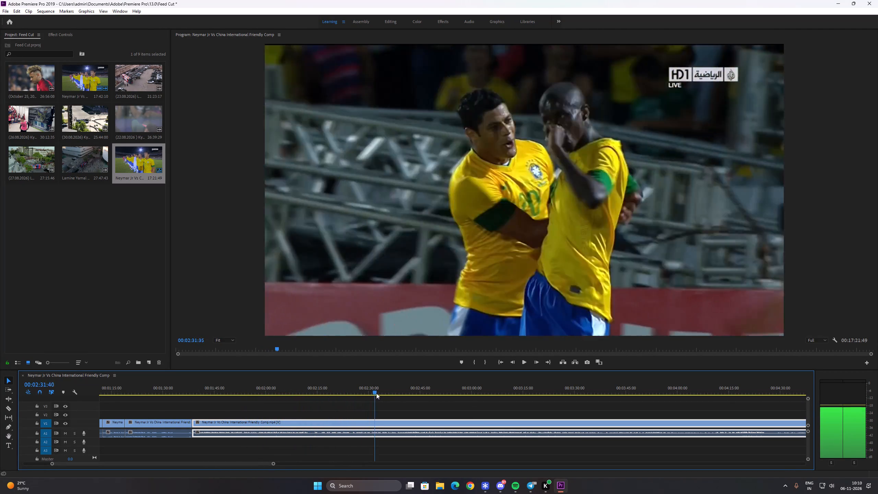
drag(376, 393, 414, 399)
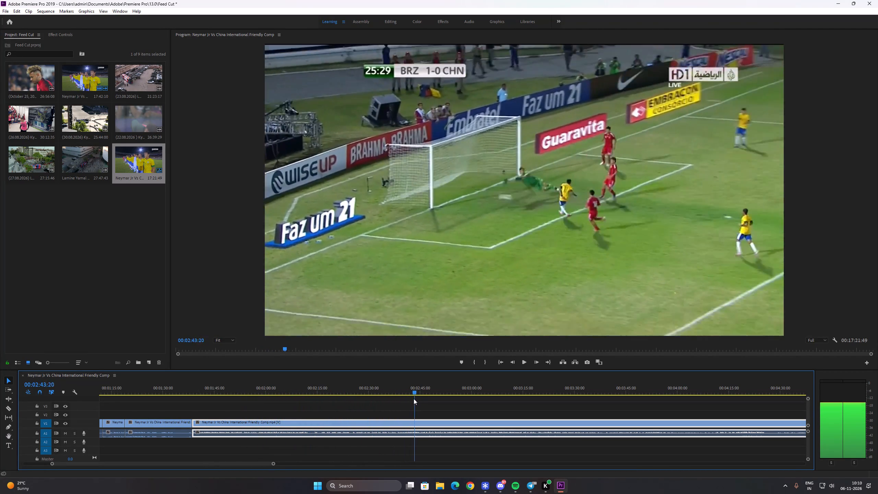
drag(414, 399, 396, 394)
key(c)
click(398, 420)
key(v)
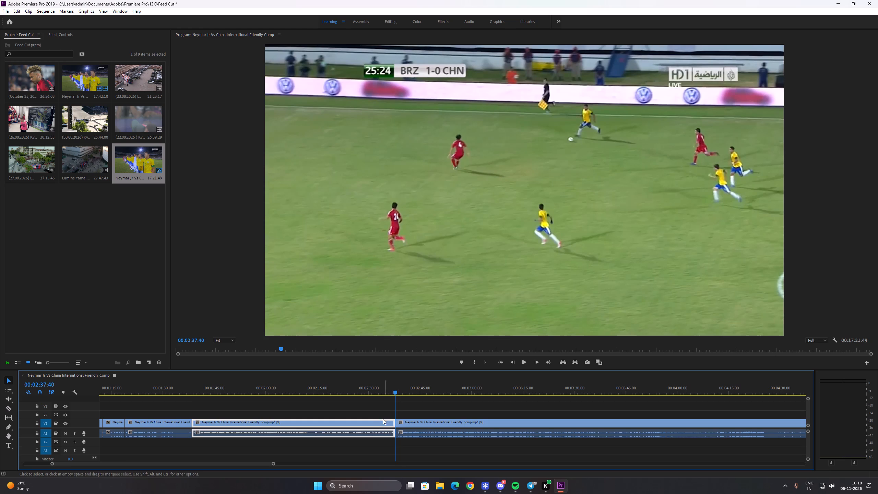
key(ctrl+x)
ctrl+click(383, 419)
click(382, 425)
key(shift+Delete)
Review the second goal and Neymar's celebration, and split the clip at 00:01:58:20, before the crowd shot.
key(space)
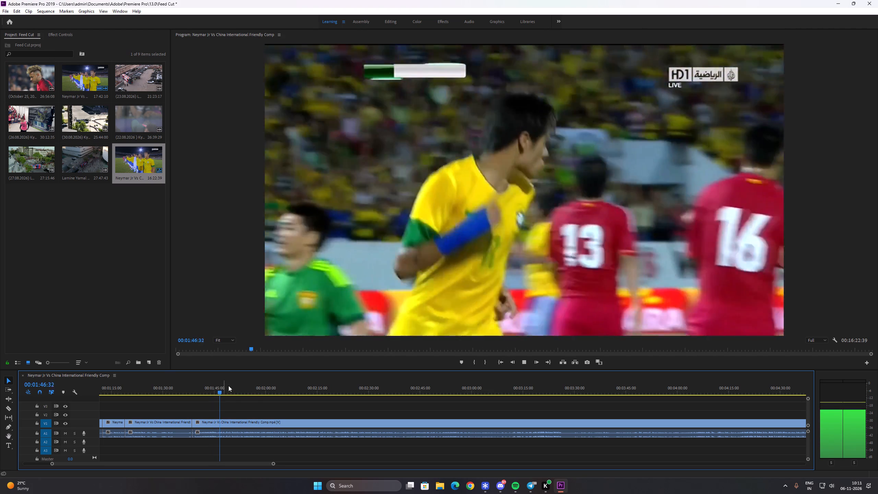
key(space)
drag(223, 390, 238, 394)
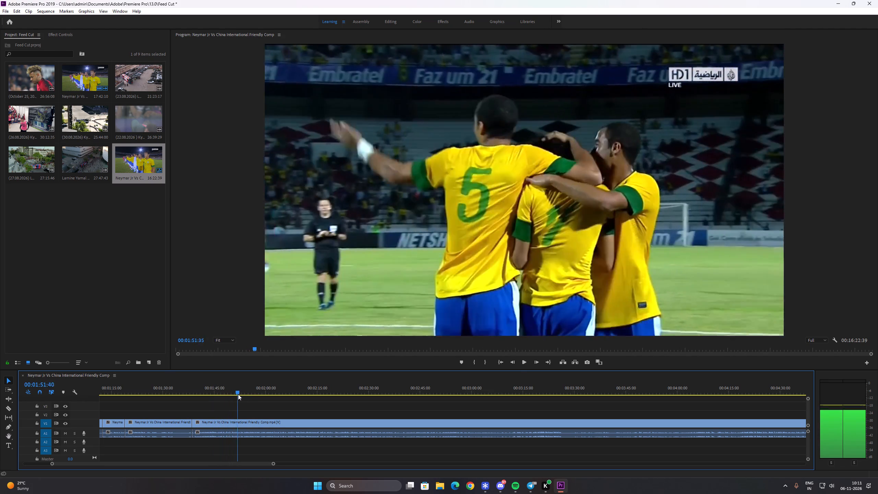
drag(238, 394, 267, 392)
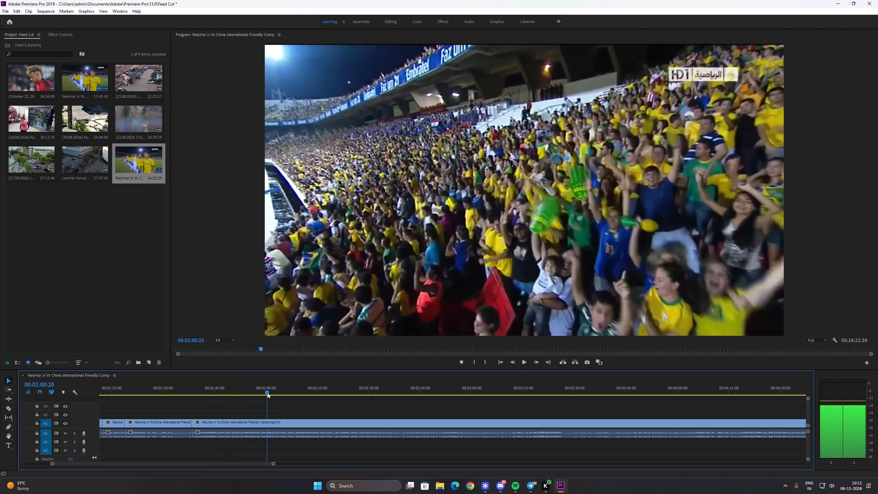
drag(267, 392, 261, 392)
key(c)
click(261, 423)
key(v)
Split again at about 00:02:06, where the goal replay starts, and ripple-delete the crowd section between the cuts.
click(270, 422)
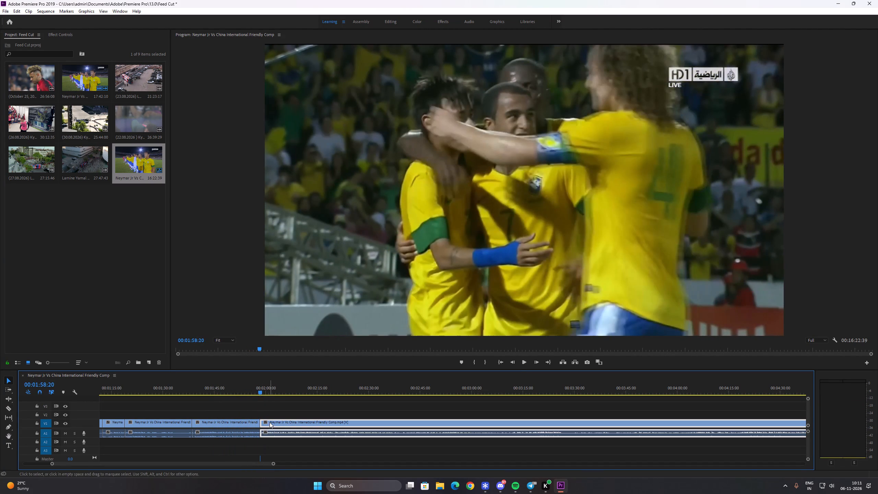
drag(271, 392, 287, 405)
key(c)
click(286, 421)
key(v)
key(ctrl+x)
click(281, 422)
key(shift+Delete)
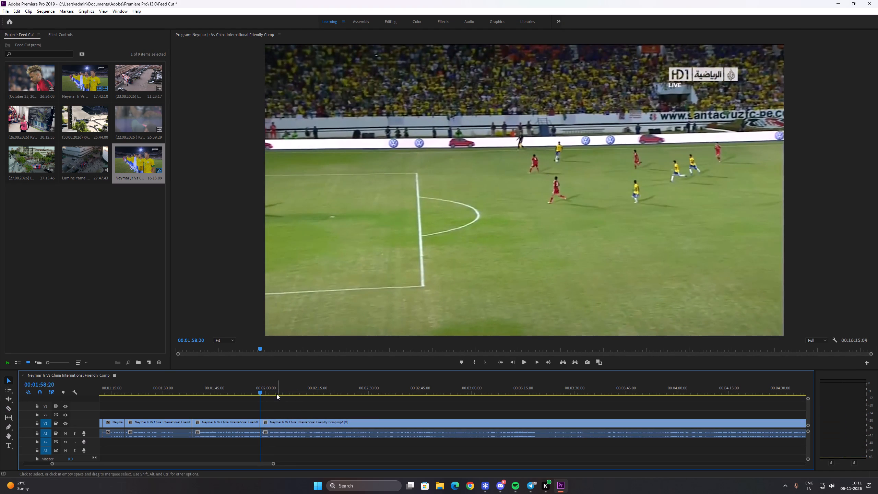
Scan the second-goal replays and split the clip at 00:02:32:15, as the shot of the celebrating trio ends.
drag(276, 389, 324, 402)
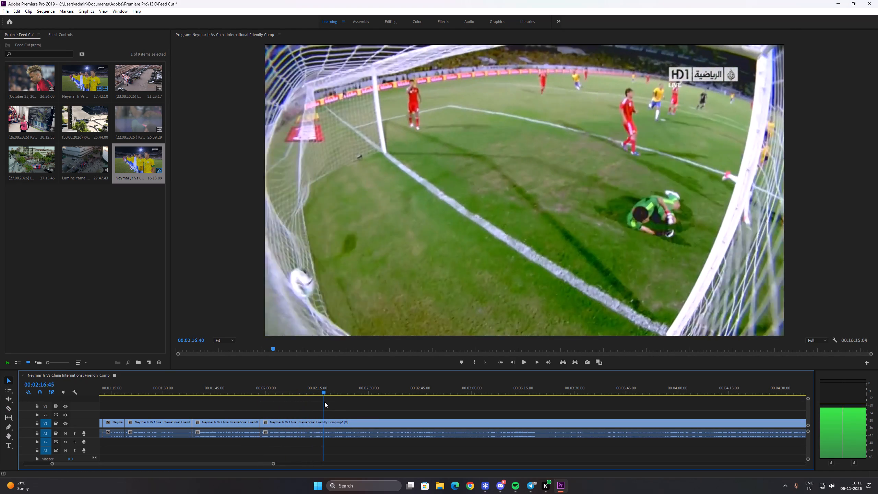
drag(324, 402, 379, 409)
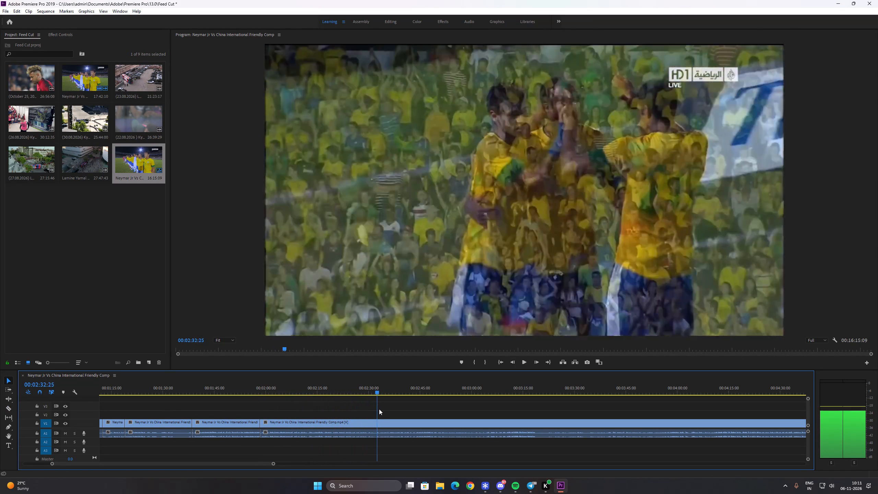
drag(379, 409, 377, 411)
key(c)
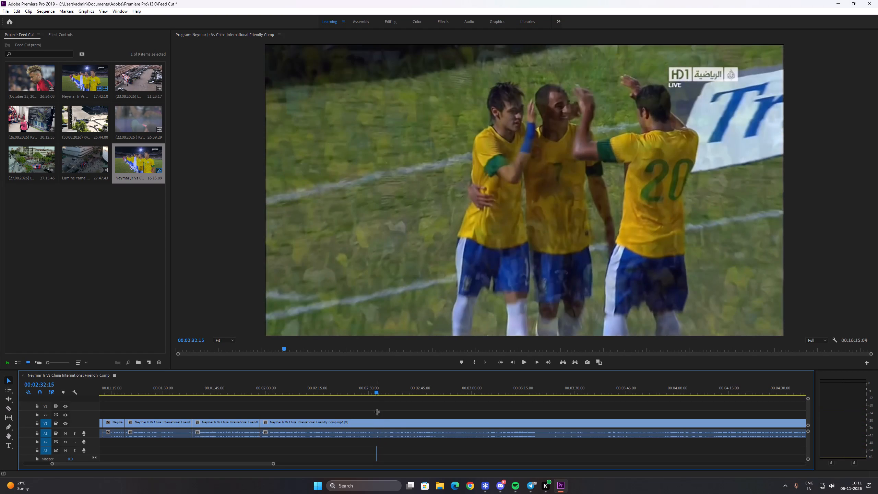
click(377, 421)
key(v)
Split the clip again at 00:02:36:37 and ripple-delete the midfield play between the two cuts.
click(397, 424)
key(space)
key(space)
drag(235, 463, 256, 470)
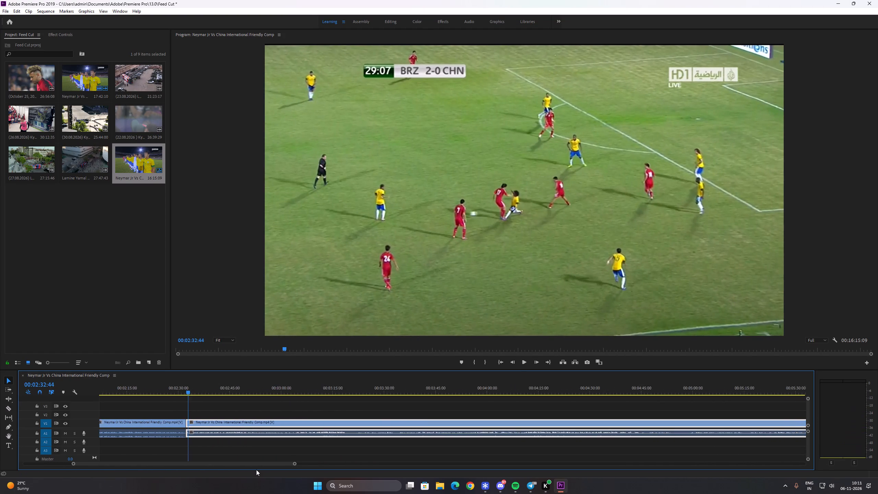
drag(256, 470, 258, 470)
drag(174, 391, 198, 397)
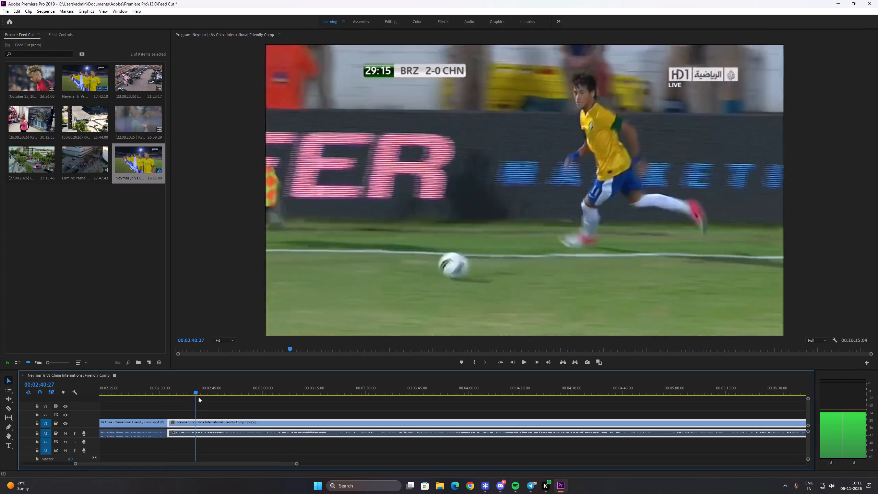
drag(198, 397, 184, 396)
key(c)
click(181, 421)
key(v)
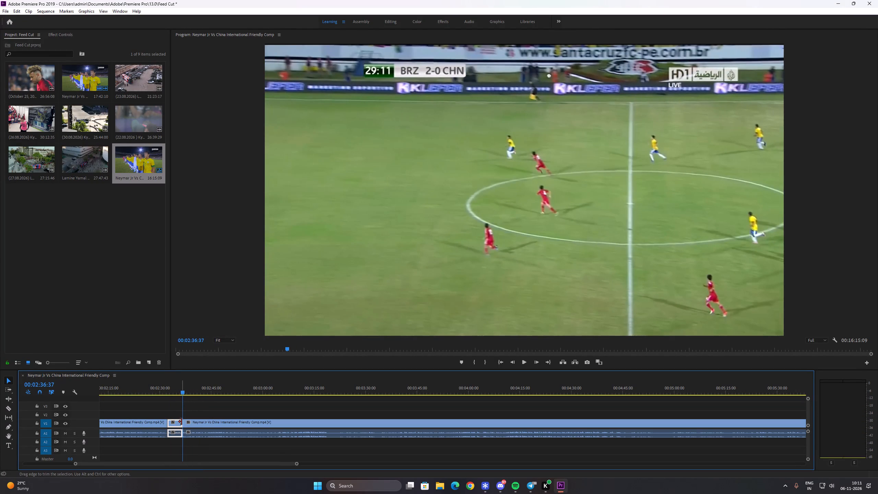
key(ctrl+x)
click(178, 421)
key(shift+Delete)
Review the attack that starts at match time 29:12 and split the clip at 00:02:46:17, once the keeper has gathered the ball.
key(space)
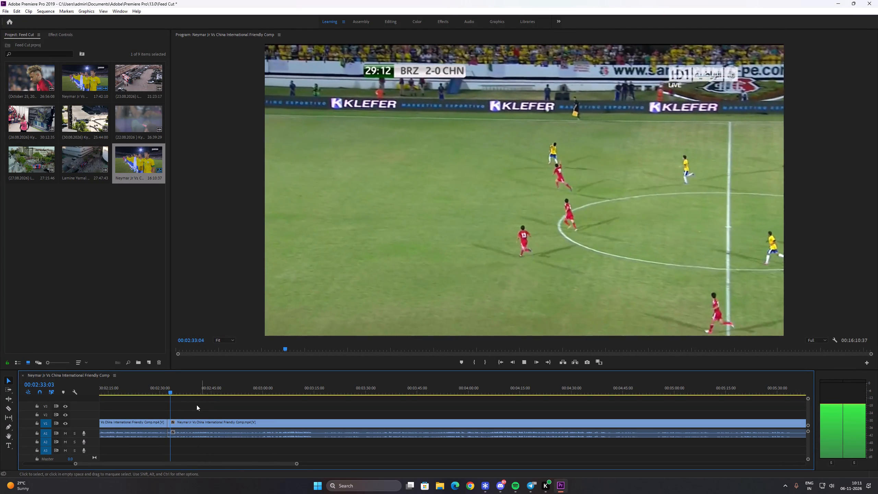
key(space)
drag(174, 393, 186, 399)
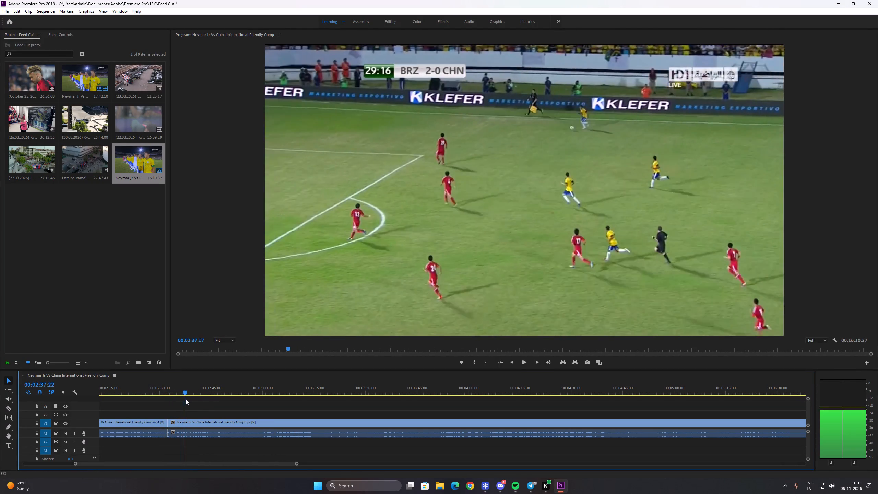
drag(186, 399, 207, 413)
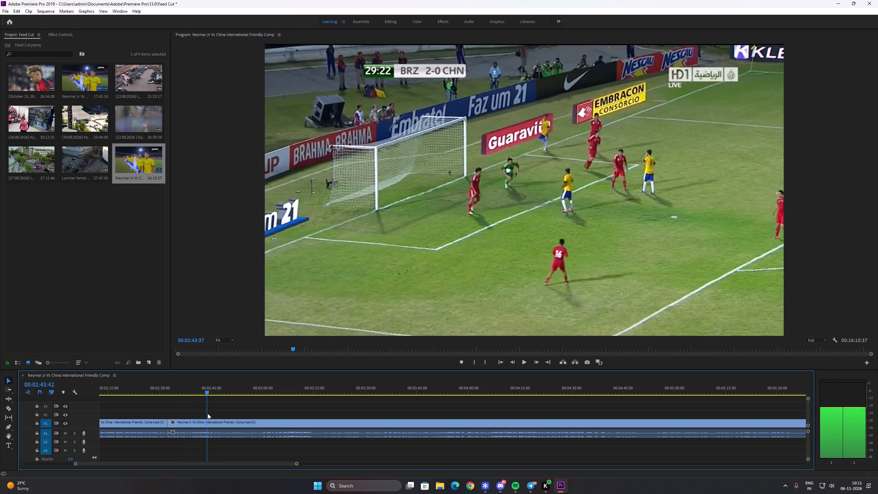
drag(207, 413, 216, 409)
key(c)
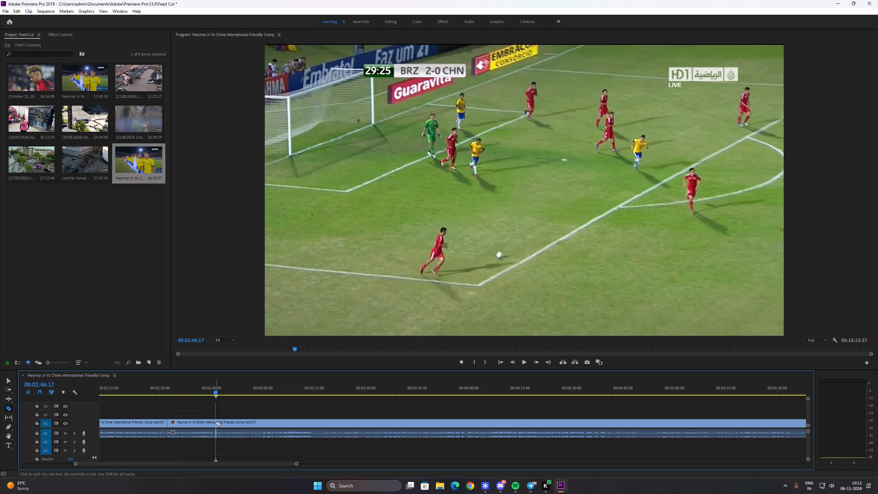
click(216, 424)
Split the clip again at about 00:03:01, as the ball is lofted toward the box, and ripple-delete the footage between the two cuts.
key(v)
click(229, 424)
drag(223, 388, 262, 406)
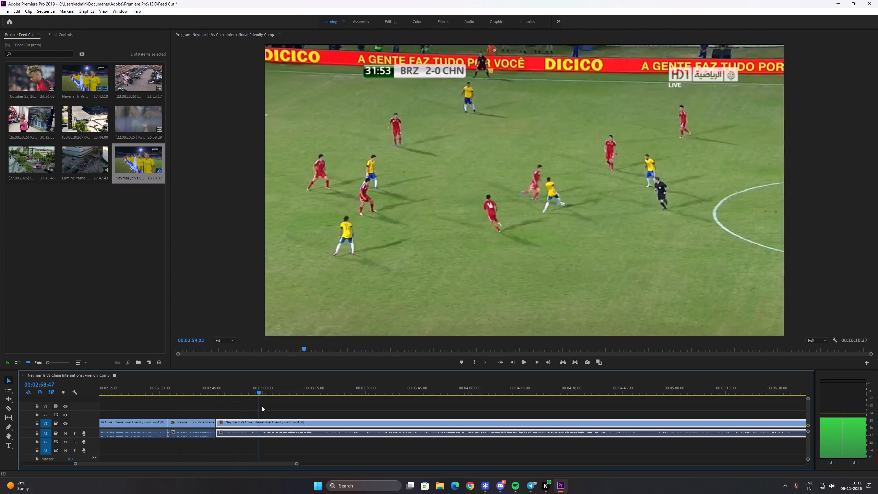
drag(262, 406, 268, 402)
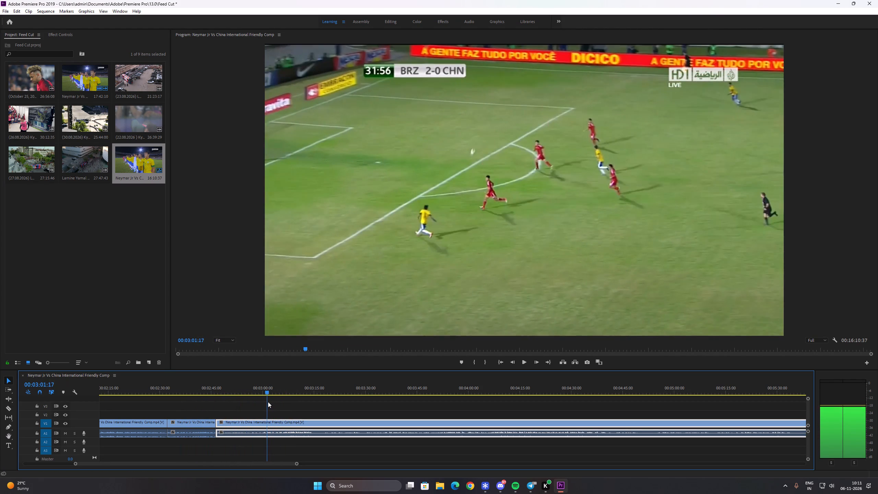
drag(268, 402, 267, 402)
key(c)
click(265, 421)
key(v)
key(ctrl+x)
ctrl+click(249, 422)
key(shift+Delete)
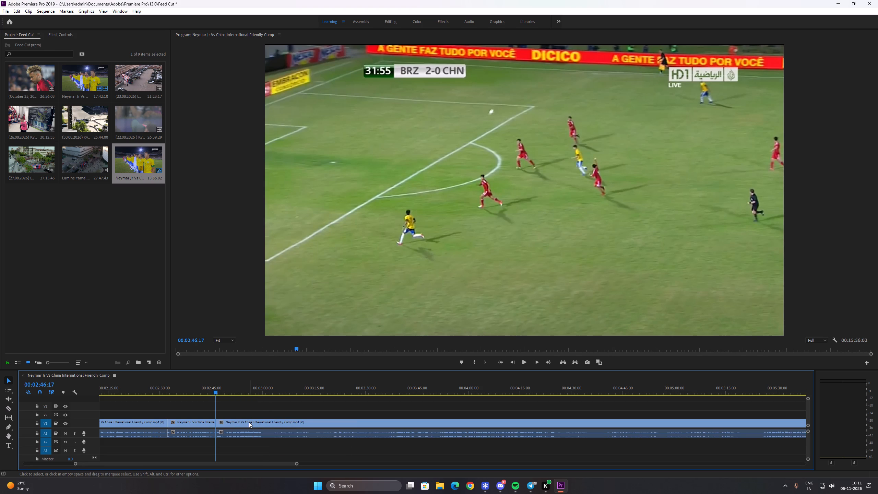
Review the attack from match time 31:55 and split the clip at about 00:02:56, as the goalmouth action ends.
key(space)
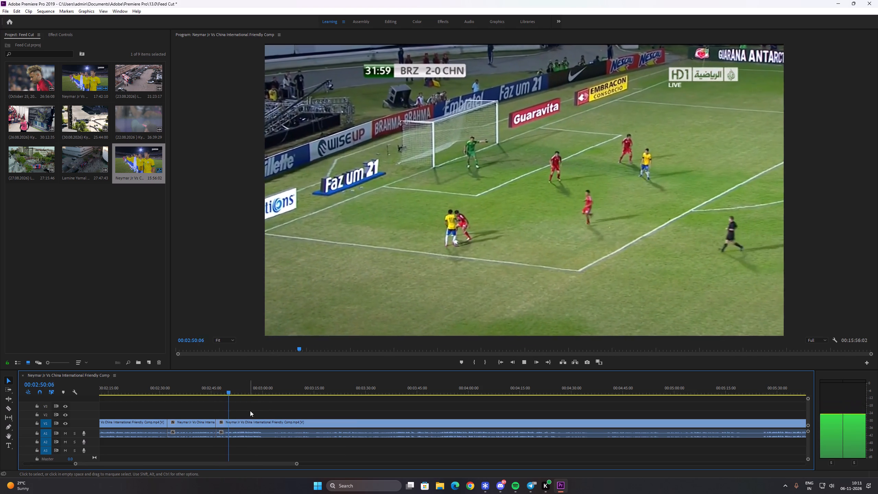
key(space)
drag(232, 392, 249, 400)
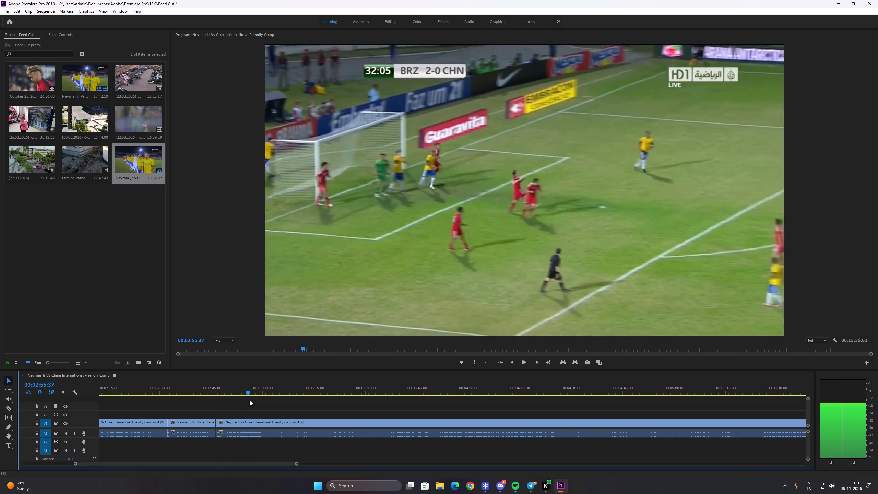
drag(249, 400, 251, 404)
key(c)
click(250, 422)
Split the clip again at 00:03:05:02, with Neymar facing a defender near the goal line, and ripple-delete the section between the cuts.
key(v)
click(269, 424)
key(space)
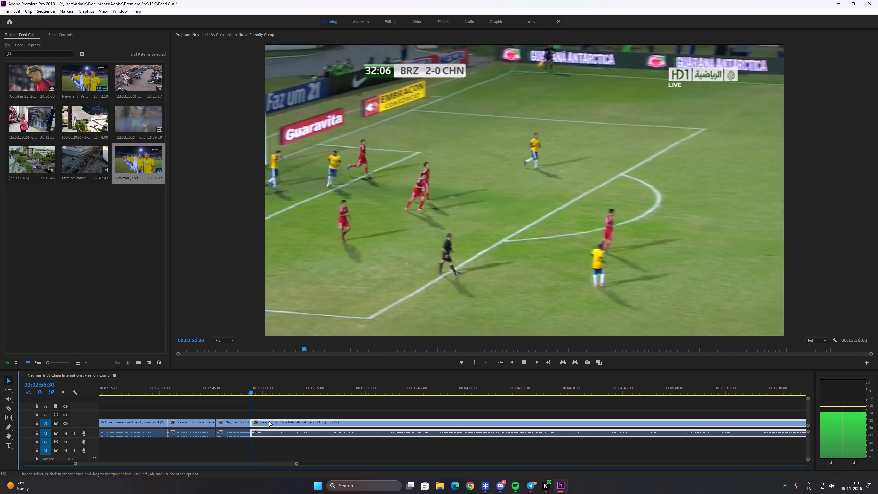
key(space)
drag(258, 391, 300, 399)
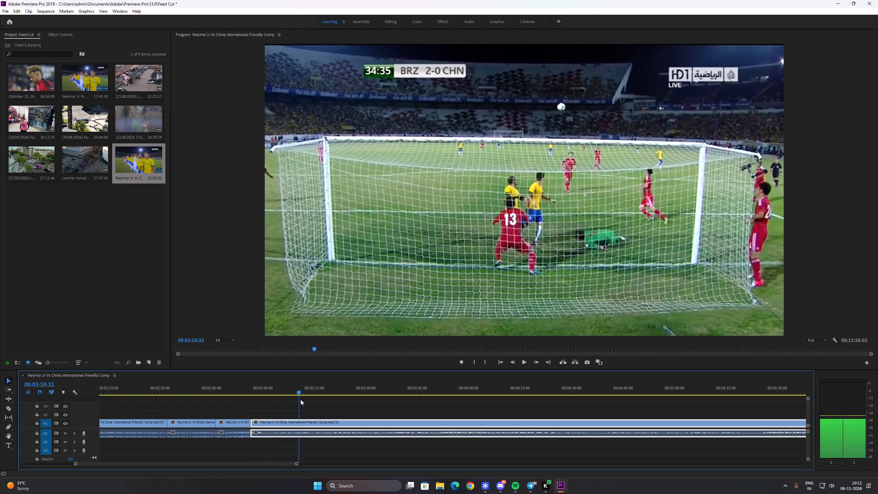
drag(300, 399, 281, 395)
key(c)
click(279, 420)
key(v)
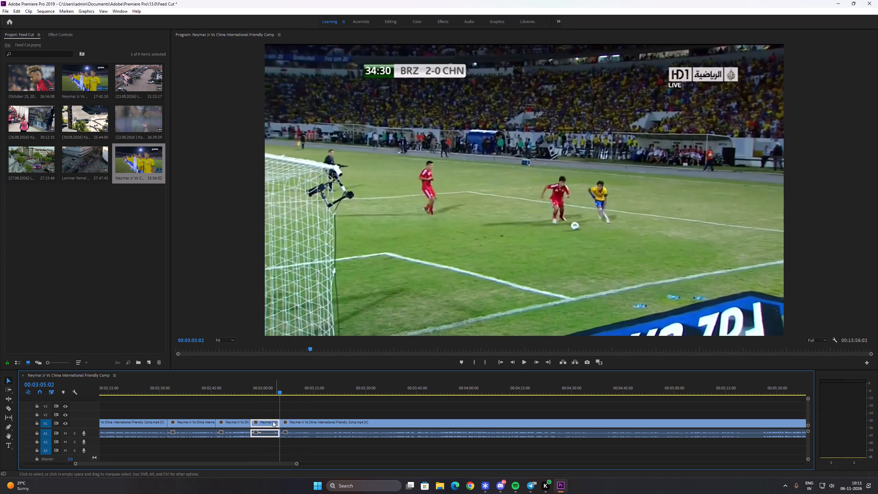
key(ctrl+x)
ctrl+click(267, 422)
key(shift+Delete)
Play the goalmouth chance and split the clip at about 00:03:02, where the in-goal camera replay begins.
key(space)
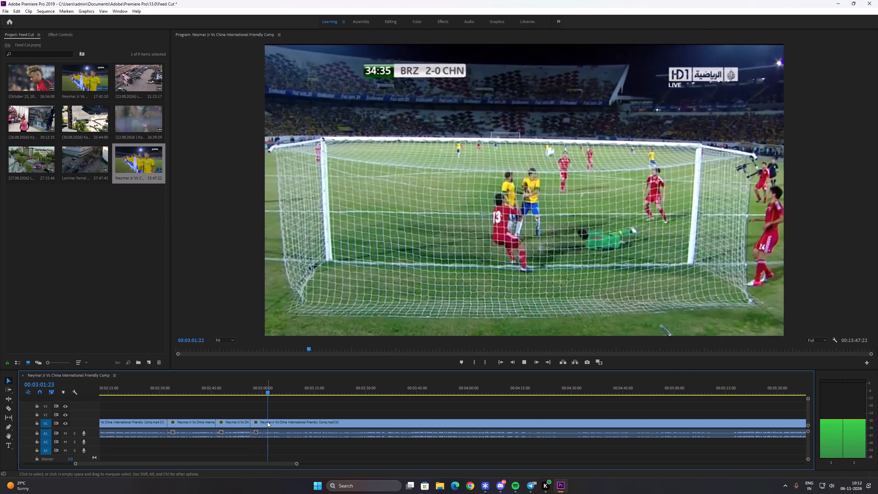
key(space)
click(272, 390)
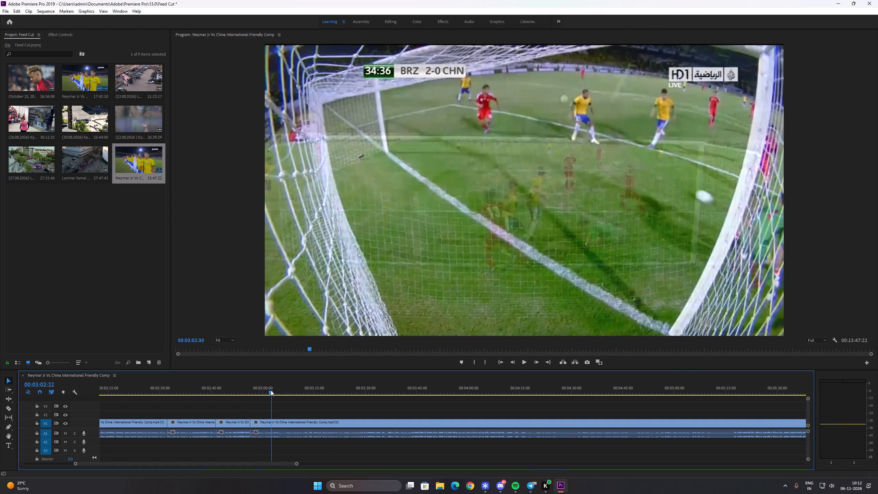
key(c)
click(270, 421)
Split the clip again at 00:03:07:42, in the midfield play at match time 35:57, and ripple-delete the replay between the cuts.
key(v)
click(278, 424)
drag(278, 392, 286, 399)
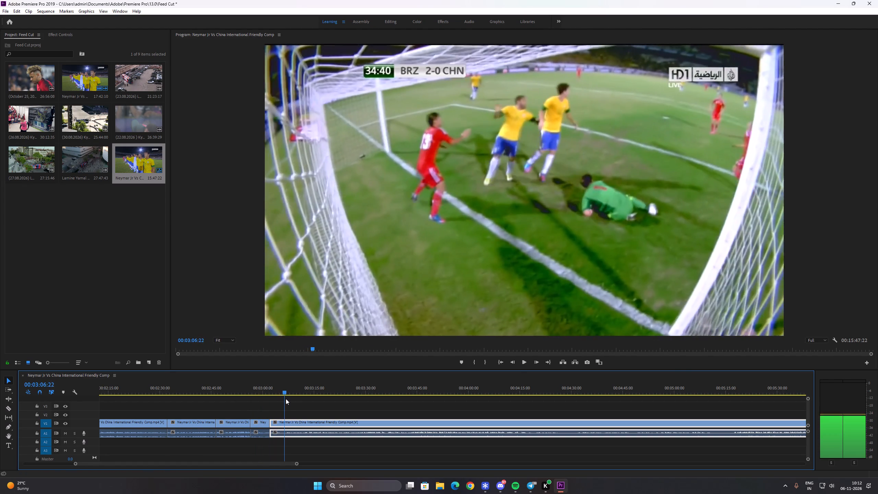
drag(286, 399, 288, 399)
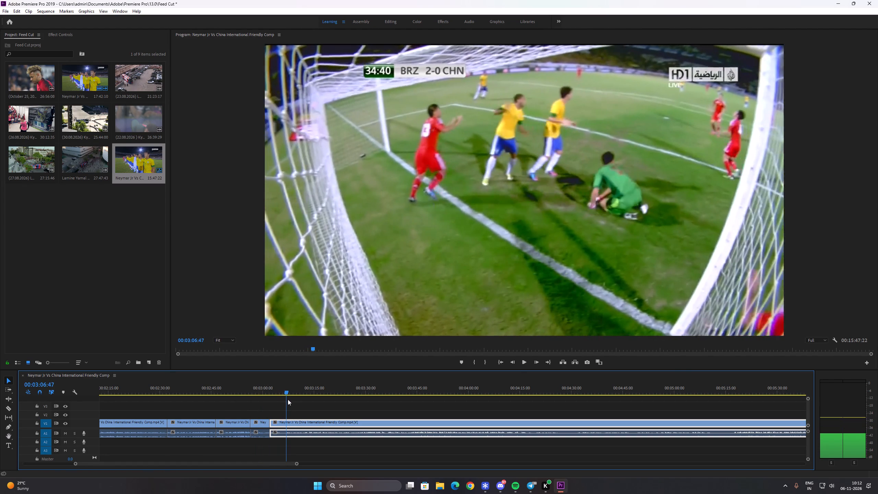
drag(288, 399, 301, 401)
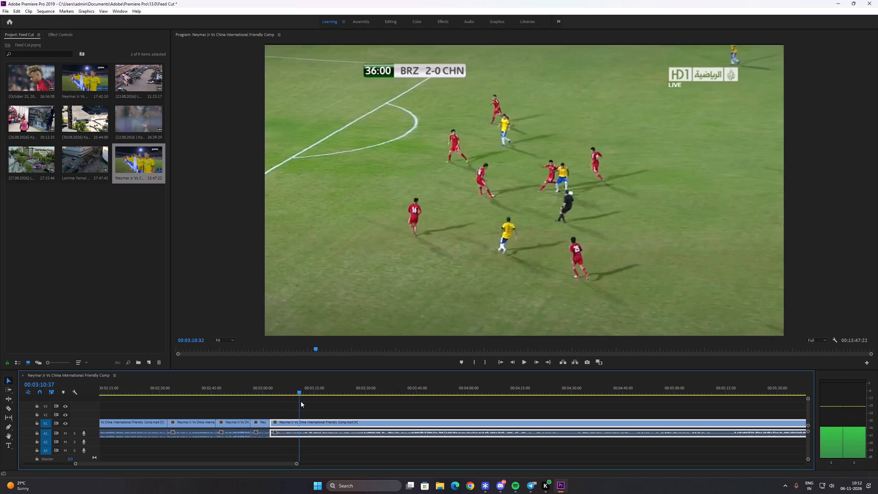
drag(301, 401, 296, 399)
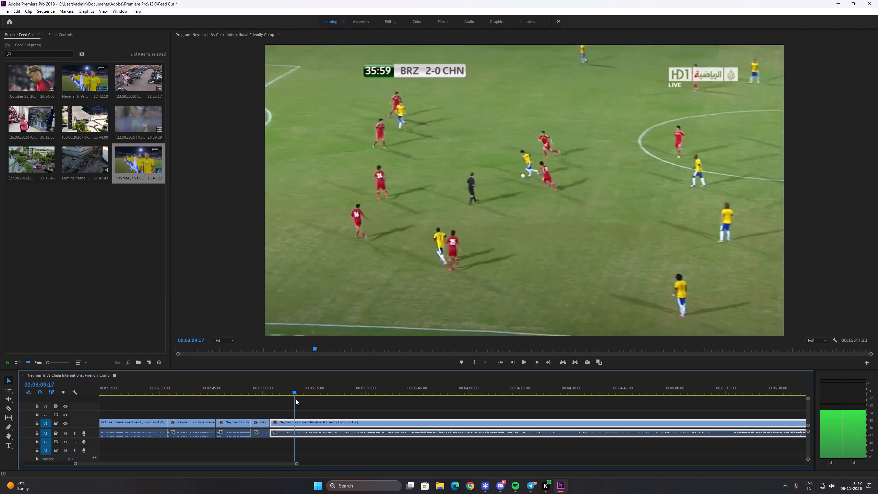
drag(296, 399, 290, 398)
key(c)
click(290, 423)
key(v)
key(ctrl+x)
ctrl+click(283, 421)
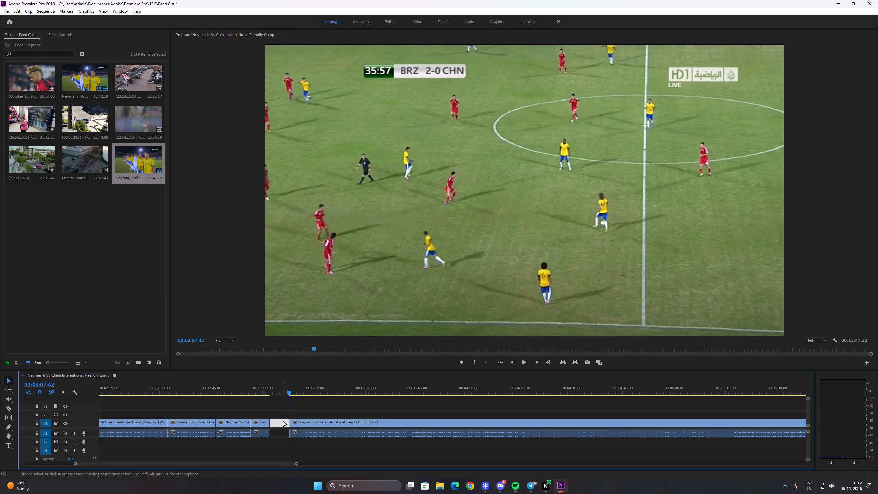
key(shift+Delete)
Review Neymar's midfield run and its close-up replay, and split the clip at 00:03:17:22, where the replay dissolves into the wide shot.
key(space)
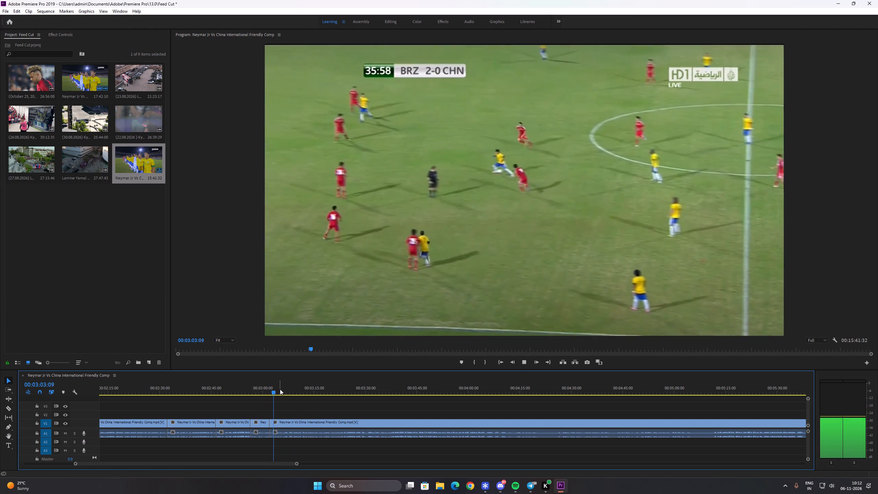
key(space)
drag(275, 392, 294, 399)
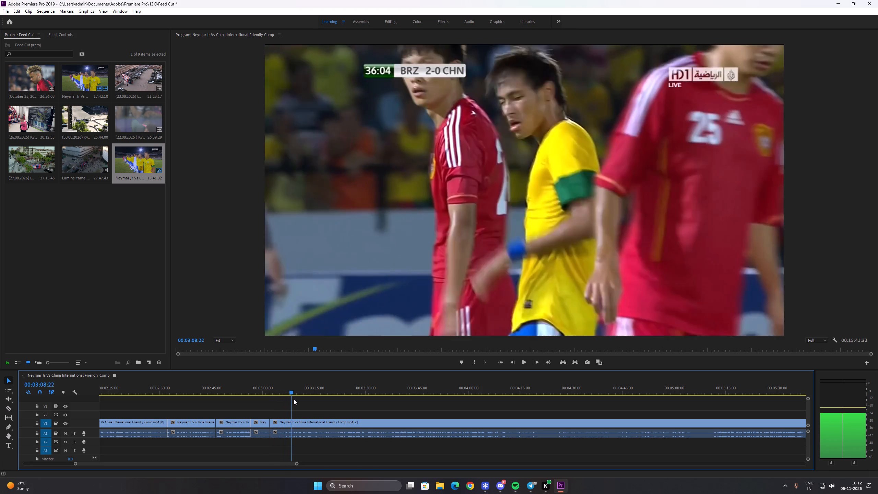
drag(294, 399, 320, 401)
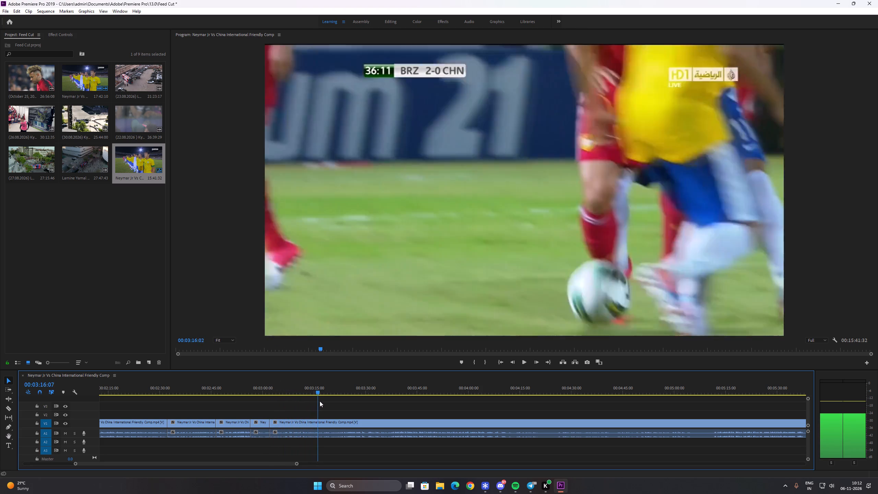
drag(320, 401, 324, 402)
key(c)
click(323, 419)
key(v)
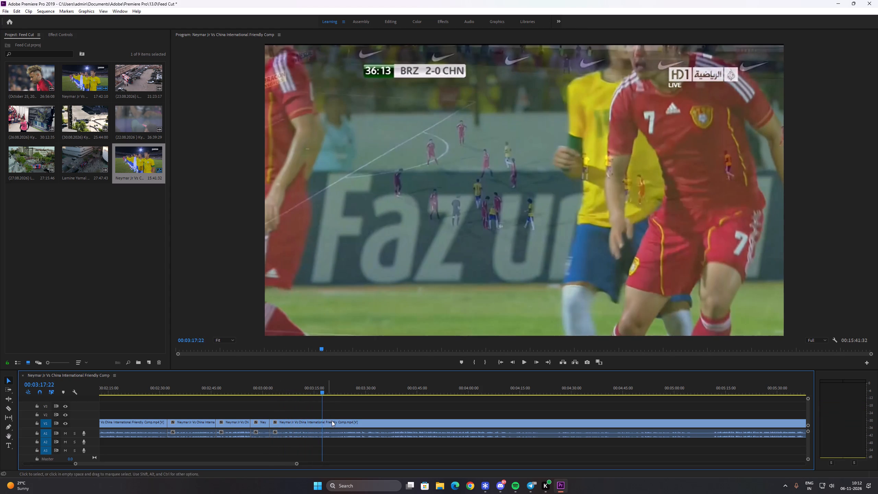
click(332, 421)
key(c)
click(323, 421)
Split the clip again at 00:03:34:27, as the break at match time 40:48 starts, and ripple-delete the section between the cuts.
key(v)
click(336, 422)
drag(331, 388, 357, 396)
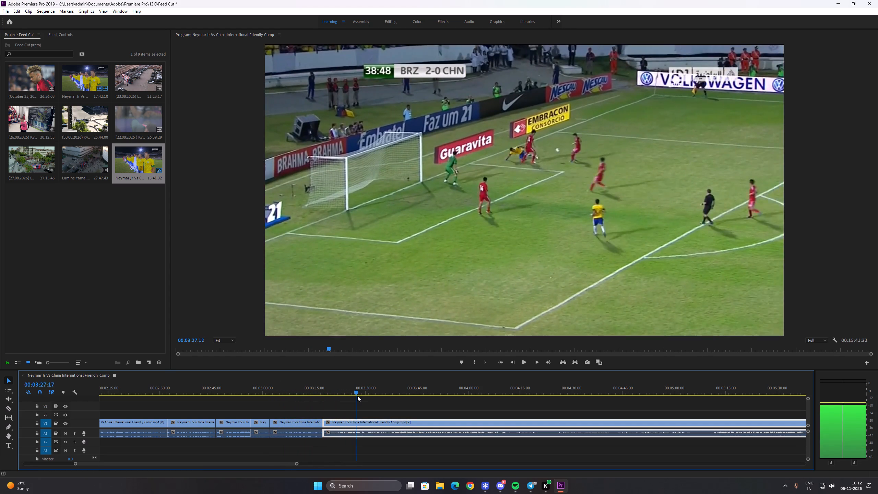
drag(357, 396, 395, 402)
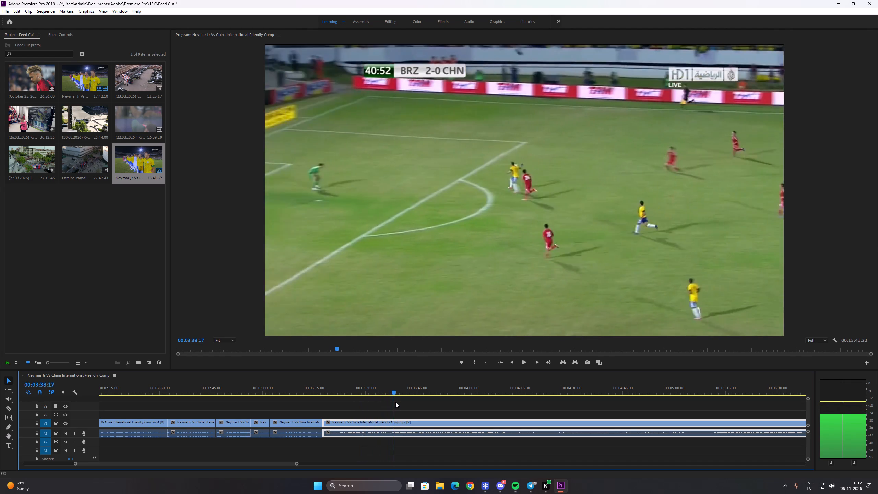
drag(395, 402, 382, 400)
key(c)
click(381, 420)
key(v)
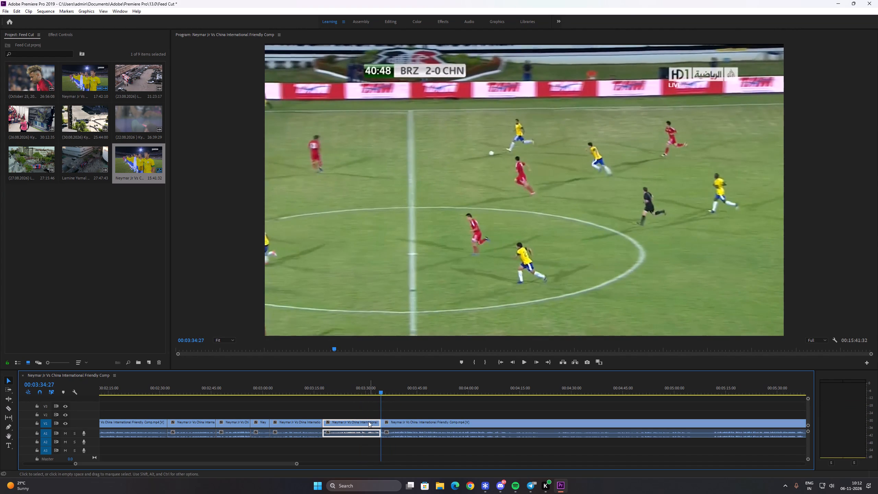
key(ctrl+x)
ctrl+click(366, 421)
key(shift+Delete)
Review the breakaway and its replays through Neymar's close-up, and split the clip at 00:03:53:47, as the close-up ends.
key(space)
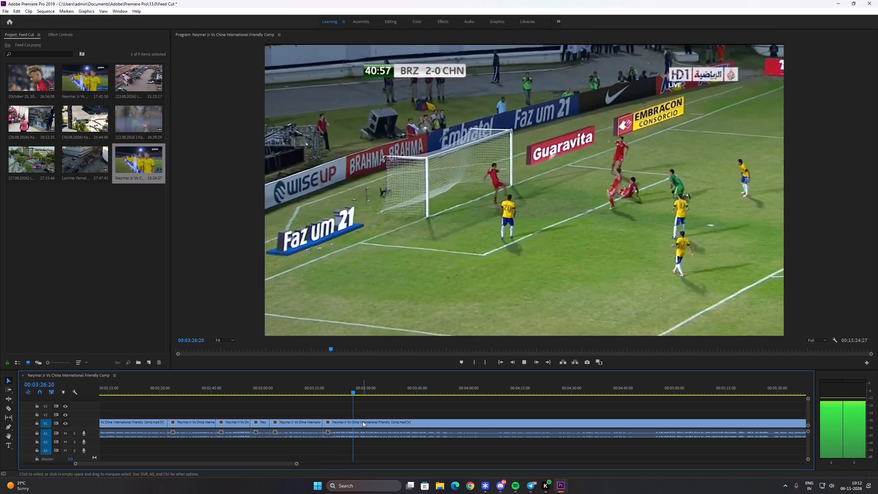
key(space)
drag(356, 392, 366, 399)
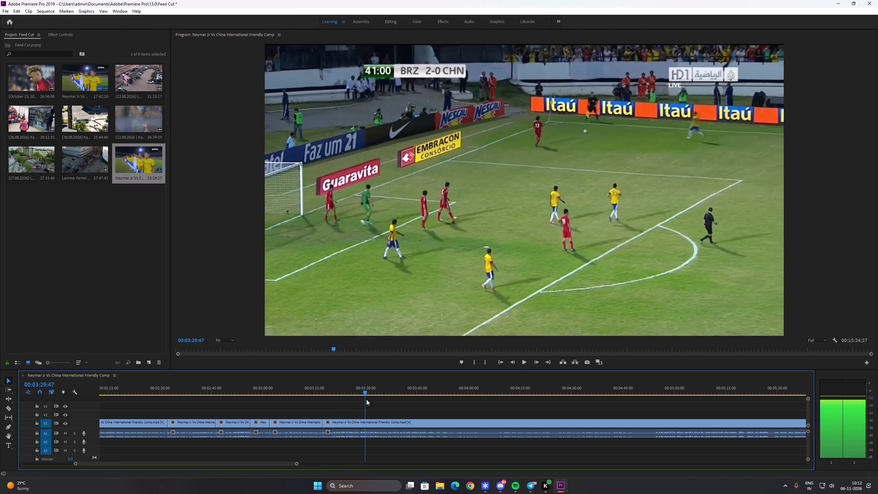
drag(366, 399, 391, 398)
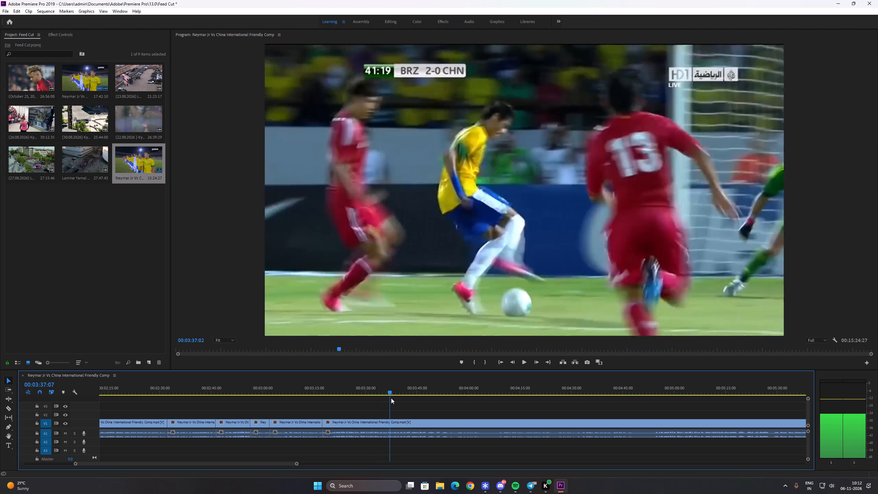
drag(391, 398, 422, 402)
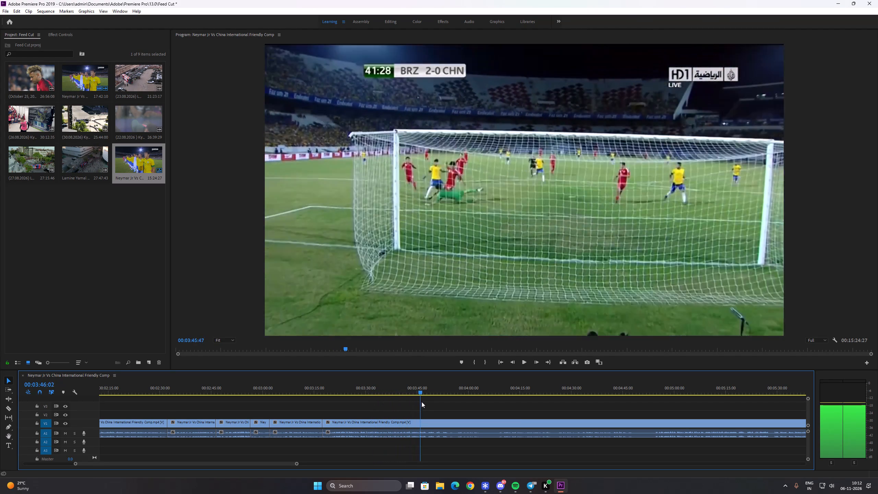
drag(422, 402, 449, 400)
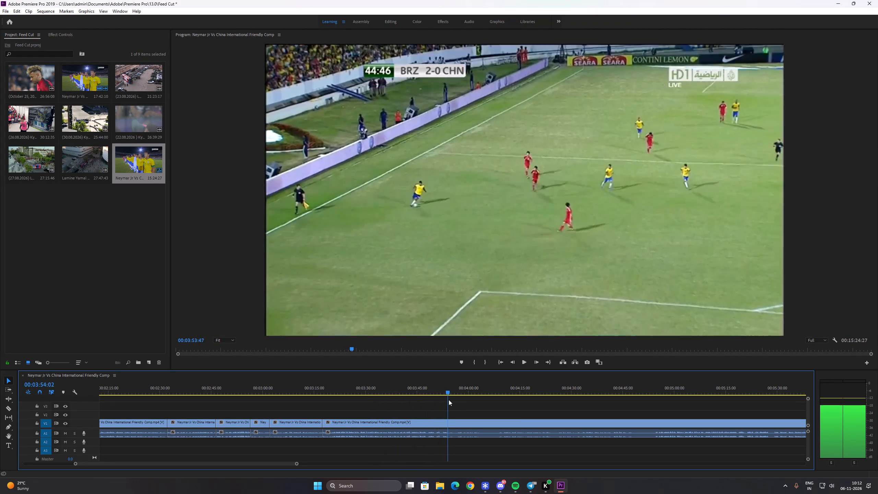
drag(449, 400, 448, 401)
key(c)
click(445, 424)
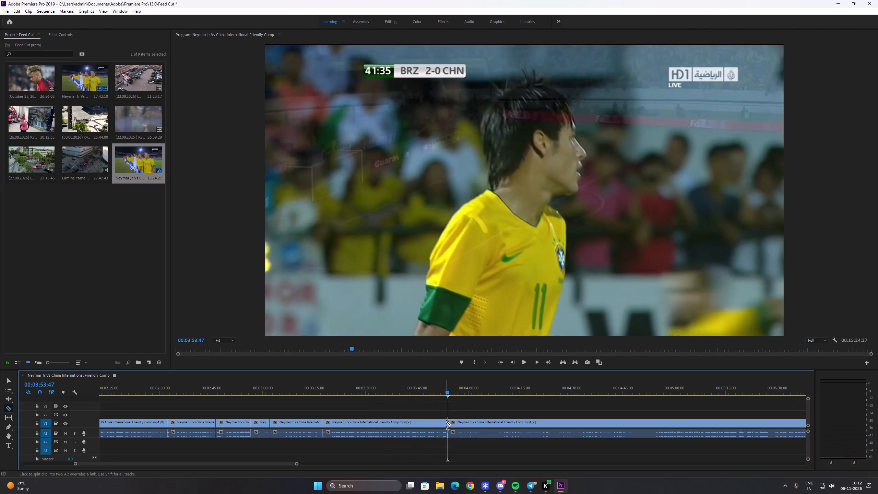
Split the clip again at about 00:03:56, at match time 44:49, and ripple-delete the short build-up between the two cuts.
key(v)
click(462, 423)
key(space)
key(space)
drag(251, 463, 279, 468)
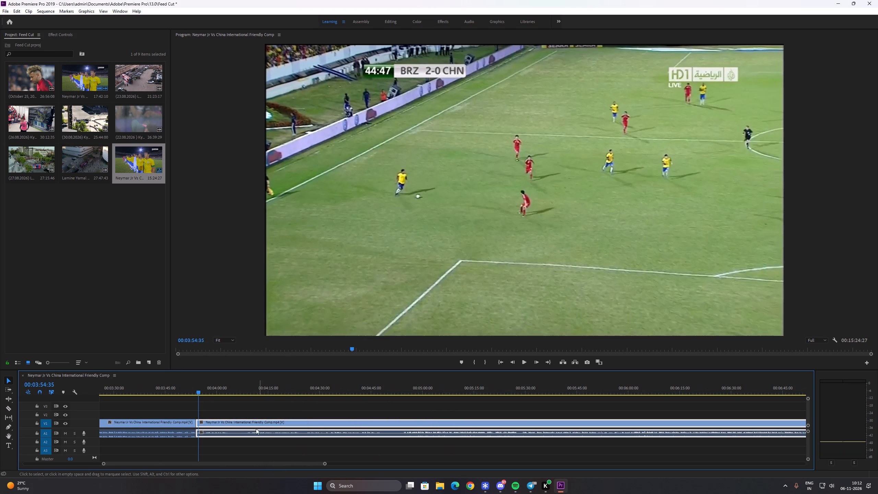
drag(204, 390, 248, 396)
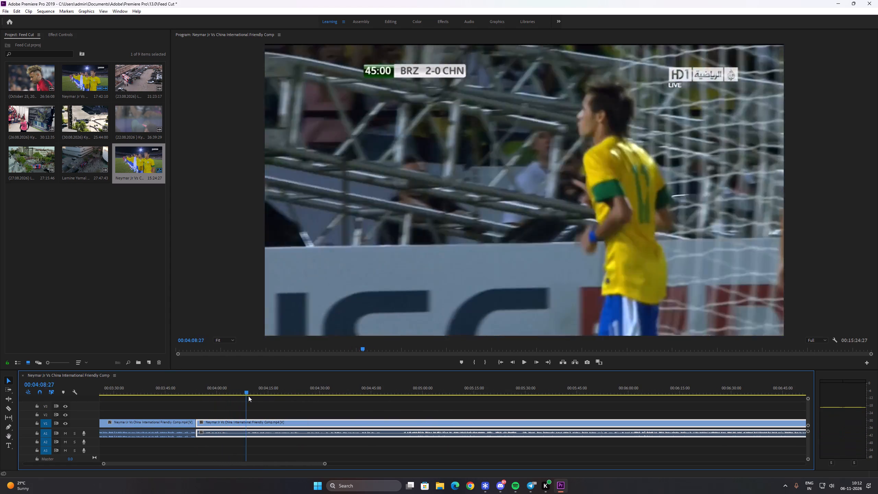
drag(248, 396, 206, 397)
key(c)
click(205, 425)
key(v)
key(ctrl+x)
ctrl+click(200, 423)
key(shift+Delete)
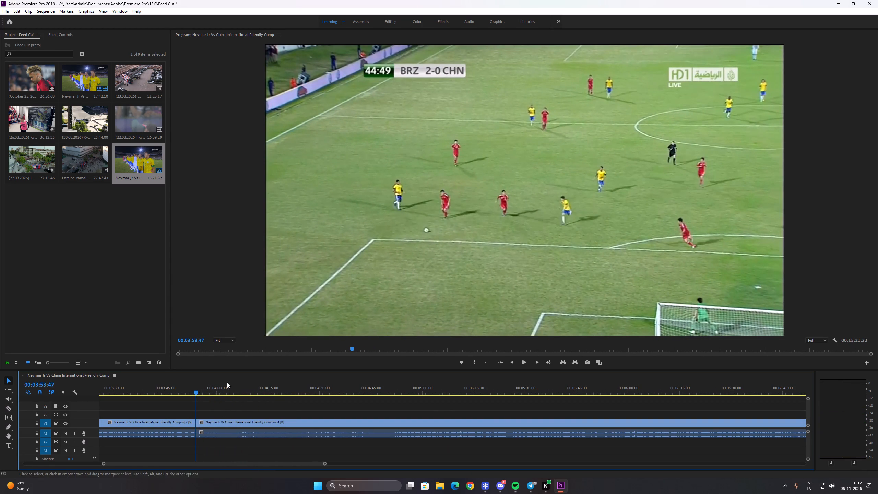
Review the play from match time 44:49 and the close-ups after it, and split the clip at about 00:04:30, around match time 47:09.
drag(223, 384, 285, 397)
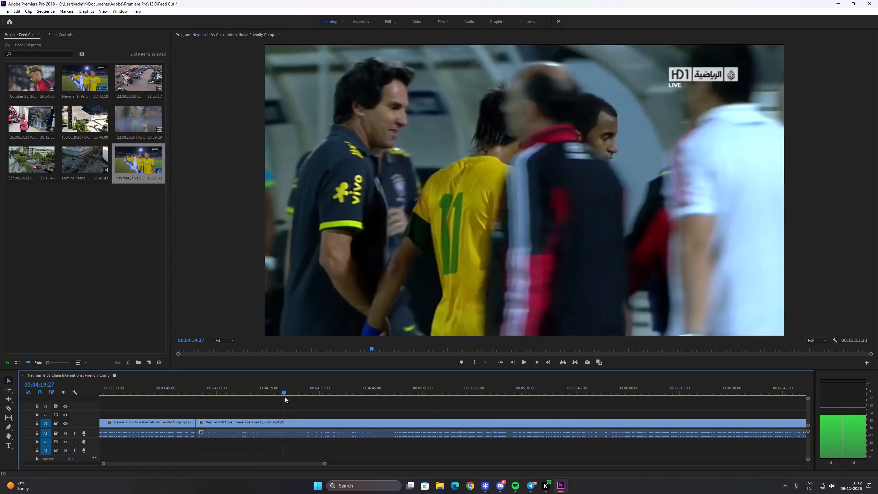
drag(285, 397, 325, 401)
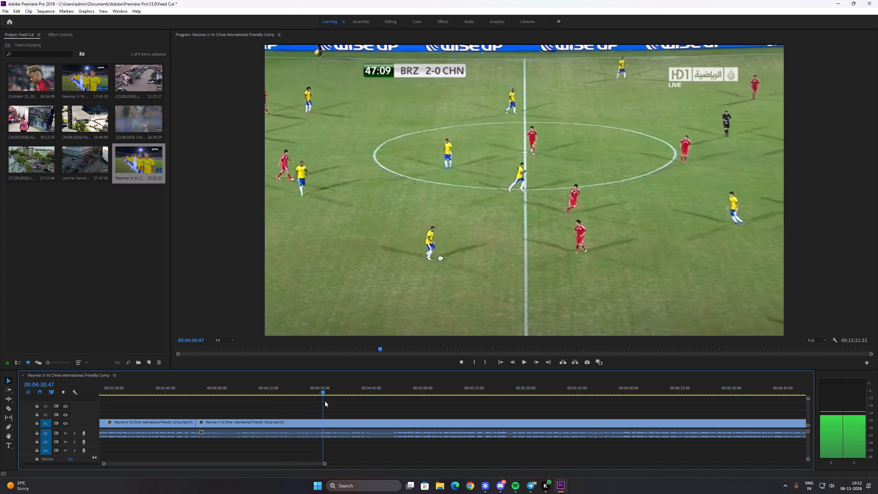
drag(325, 401, 321, 400)
key(c)
click(320, 422)
key(v)
Split the clip again at about 00:04:45, in Neymar's close-up at match time 47:23, and ripple-delete the midfield play between the cuts.
click(341, 423)
key(space)
key(space)
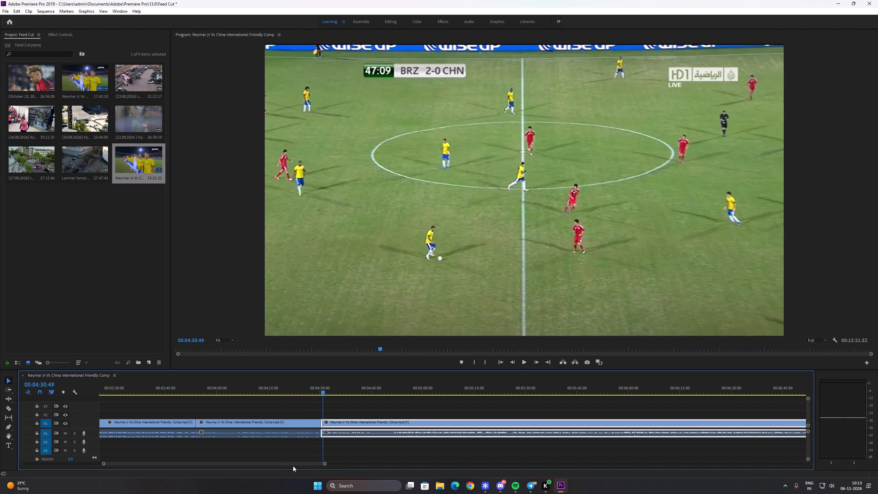
drag(293, 465, 308, 468)
drag(193, 391, 213, 395)
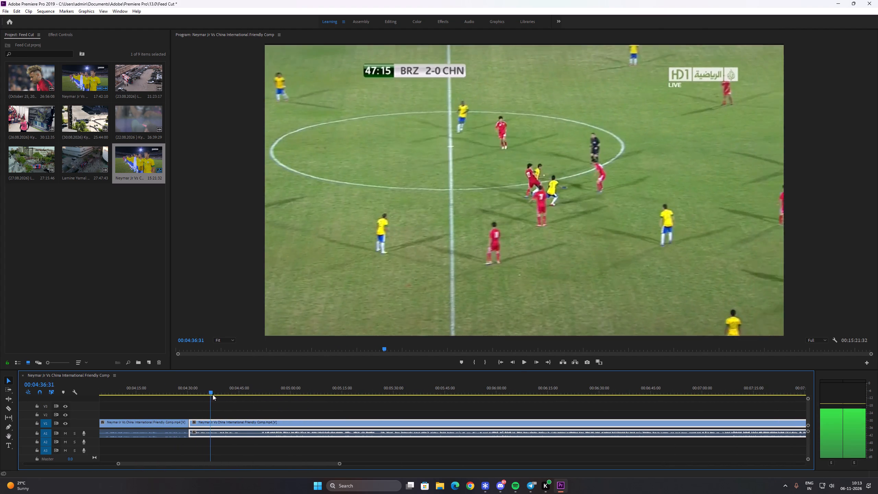
drag(213, 395, 245, 390)
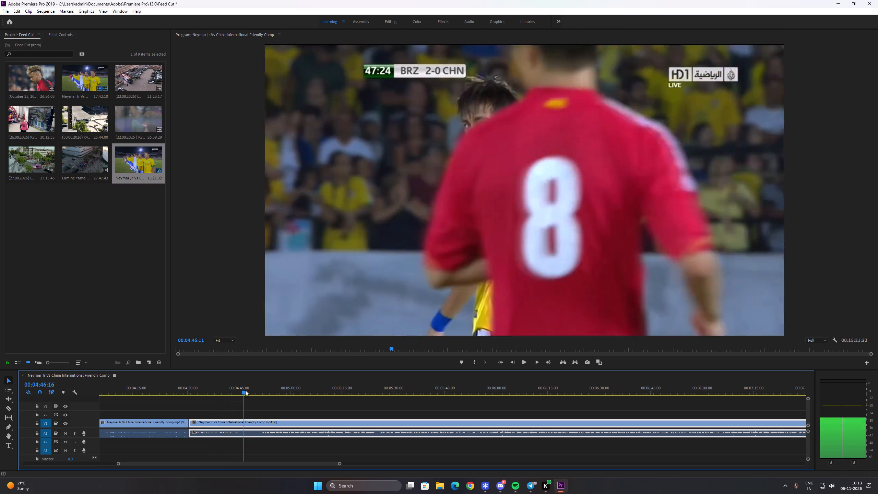
drag(245, 390, 239, 391)
key(c)
click(241, 421)
key(v)
key(ctrl+x)
ctrl+click(233, 423)
key(shift+Delete)
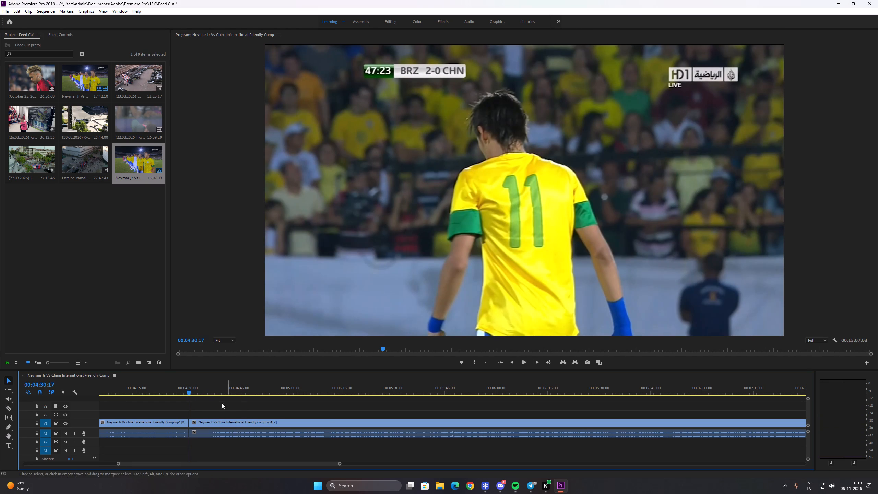
Split the clip at about 00:04:33, after Neymar's close-up and before the attack at match time 48:12.
drag(200, 388, 222, 397)
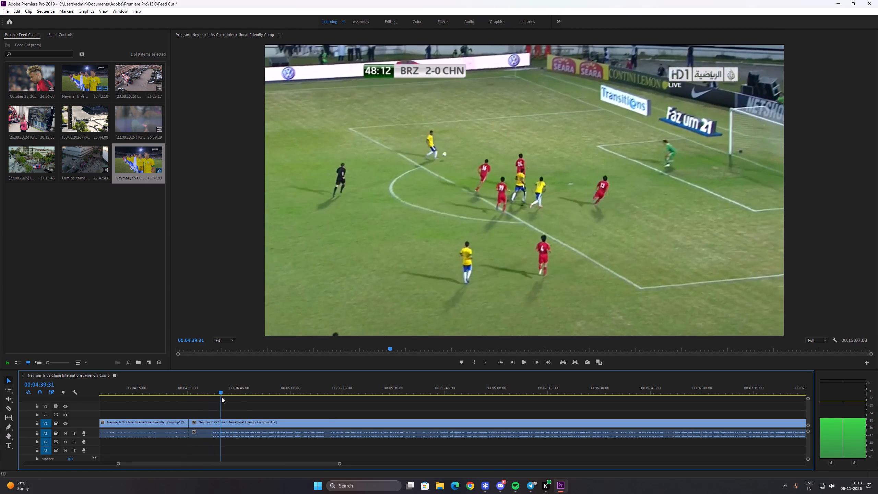
drag(222, 397, 198, 396)
key(c)
click(196, 420)
key(v)
Select the footage after the cut and scan it through the third goal, its replays and the celebration to match time 49:29.
click(202, 421)
drag(208, 387, 237, 392)
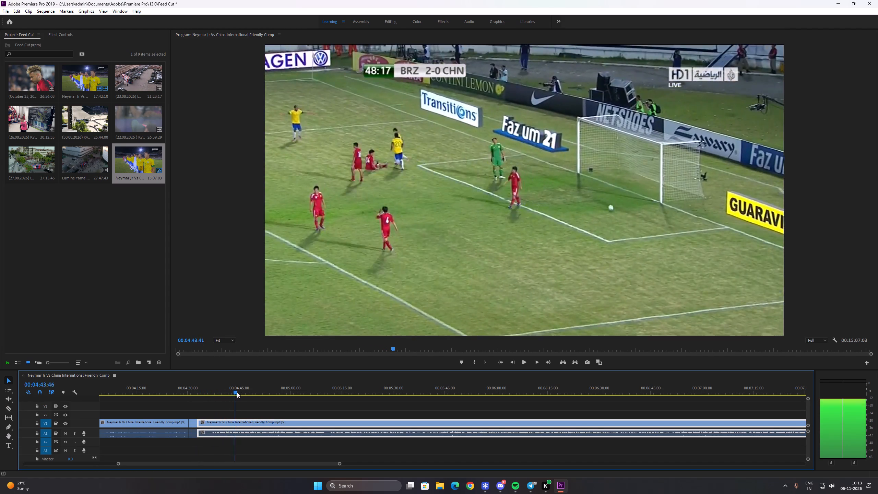
drag(237, 392, 293, 392)
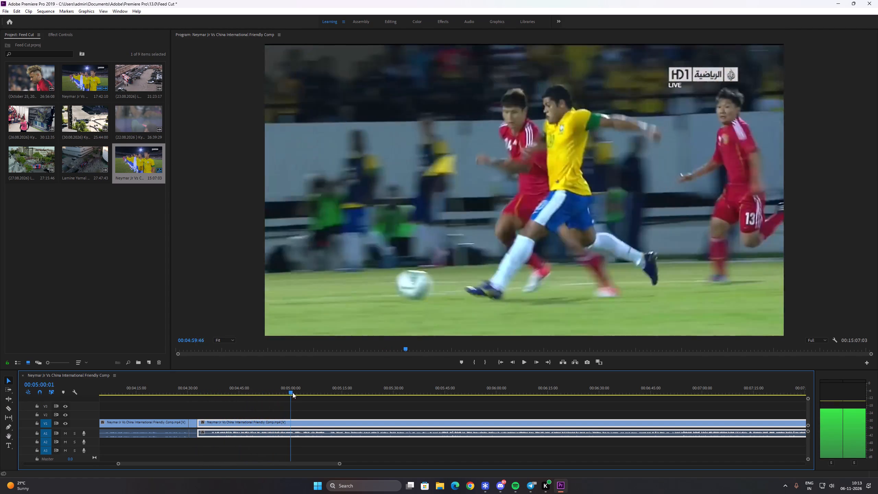
drag(293, 392, 329, 389)
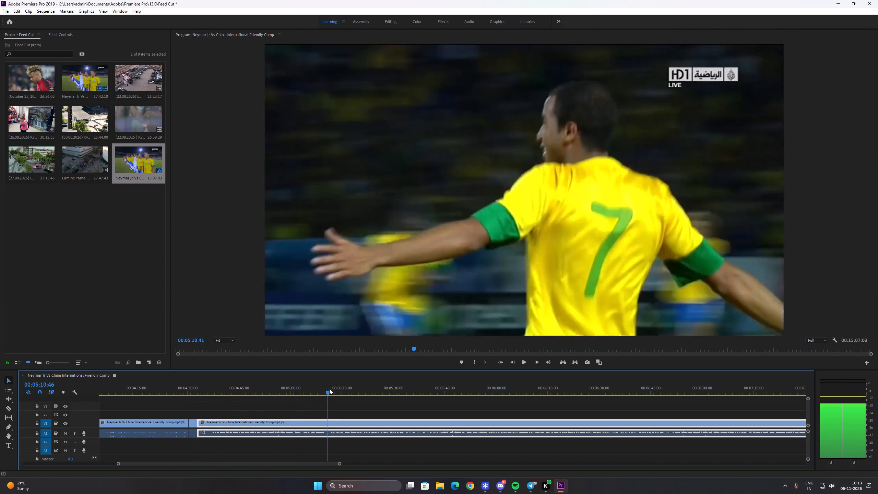
drag(329, 389, 371, 387)
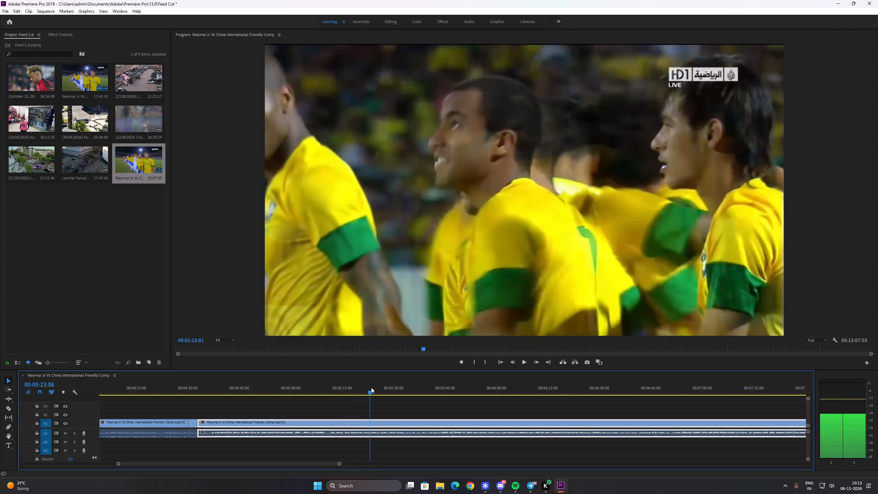
drag(371, 387, 406, 389)
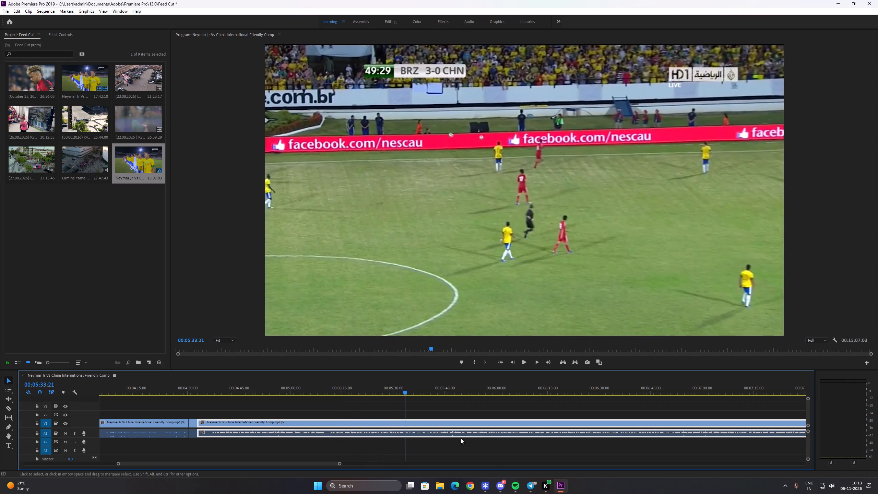
Switch to Spotify, play thrax and then ketamine from Liked Songs, and return to Premiere Pro.
click(514, 484)
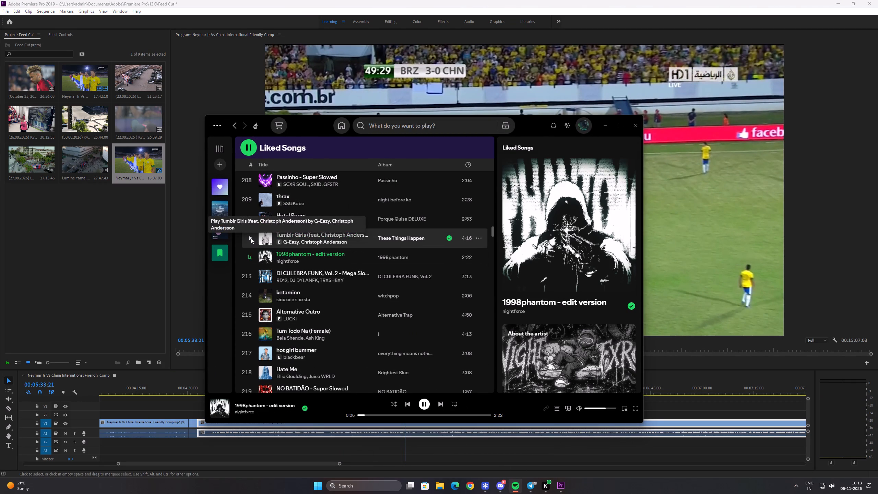
scroll(271, 286, up, 2)
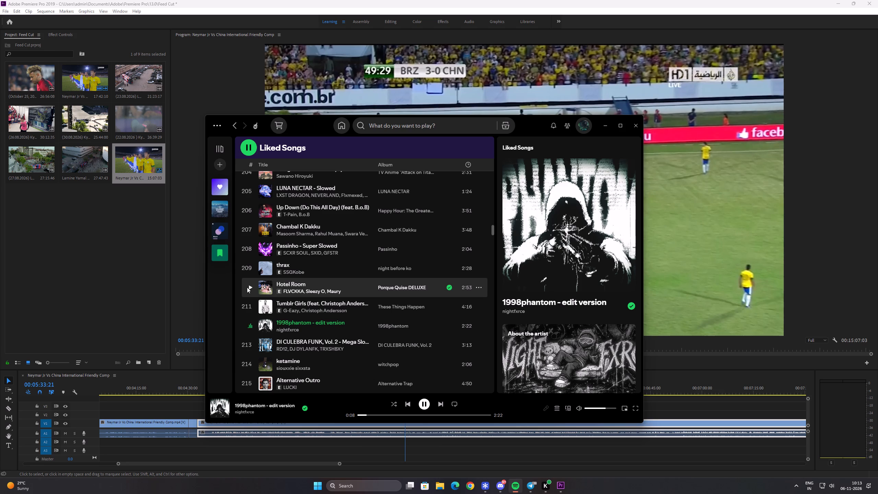
click(250, 267)
scroll(311, 301, down, 1)
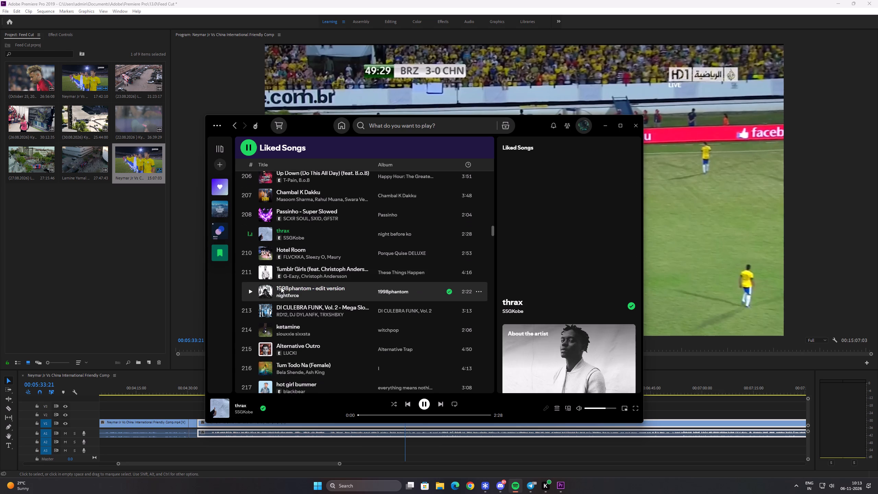
scroll(280, 289, down, 1)
click(251, 296)
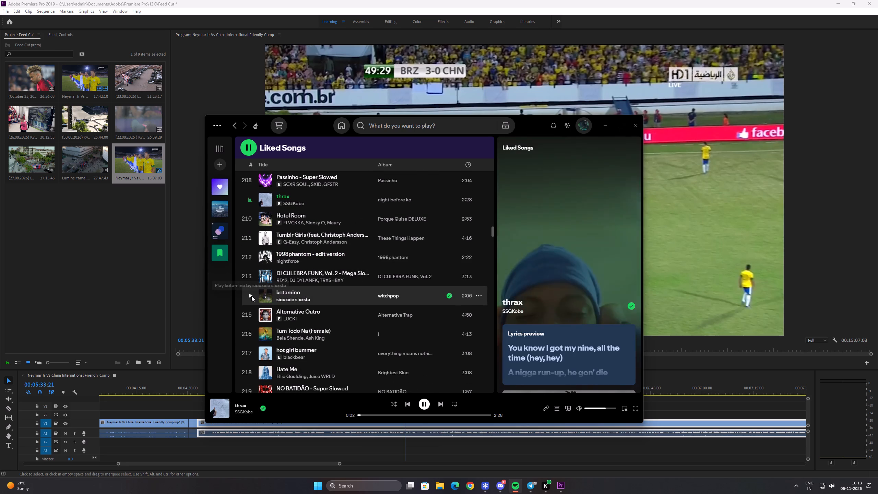
click(563, 491)
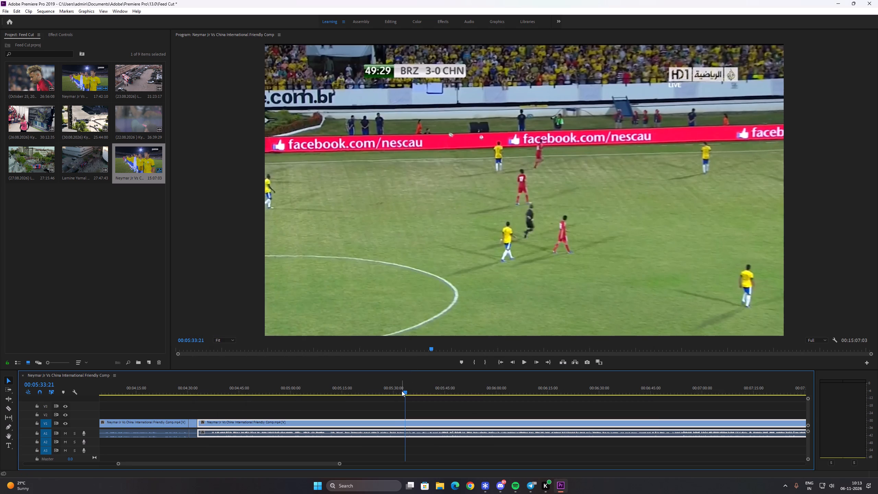
Split the clip at 00:05:35:26, as Neymar's close-up starts at match time 49:32, and ripple-delete the third-goal section before it.
drag(401, 392, 407, 394)
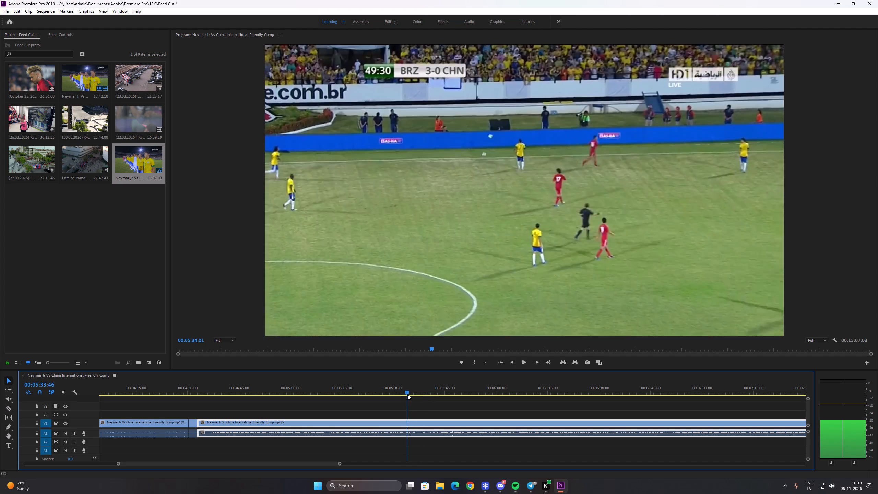
drag(407, 394, 423, 404)
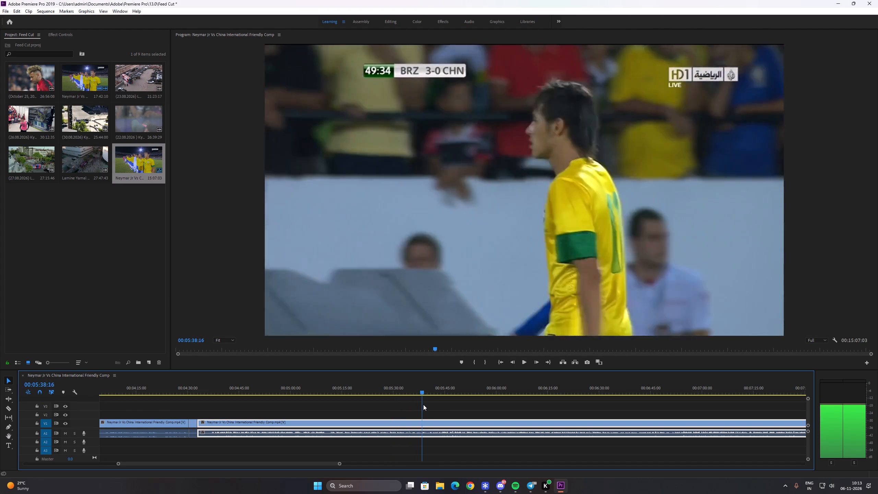
drag(423, 404, 411, 403)
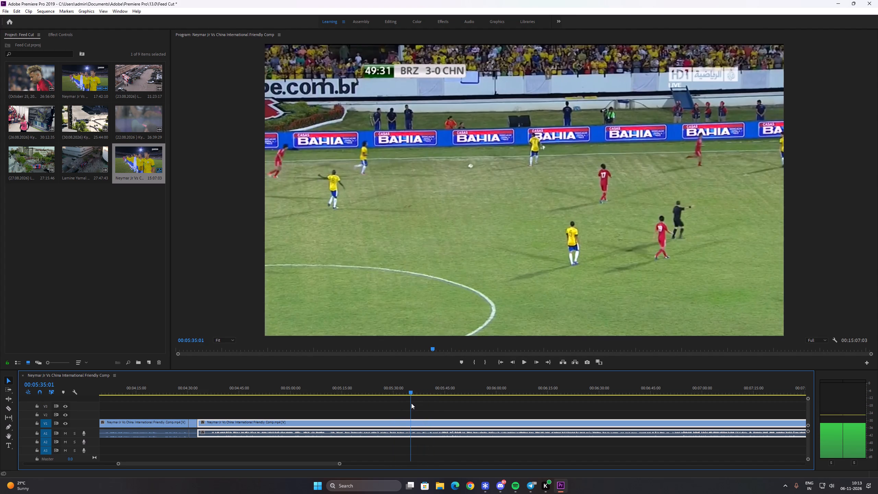
drag(411, 403, 413, 404)
key(c)
click(413, 420)
key(v)
key(ctrl+x)
click(398, 425)
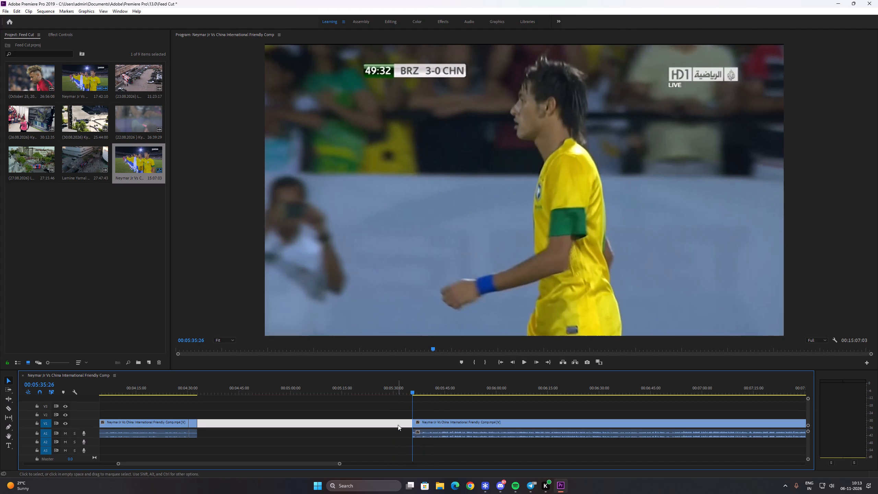
key(shift+Delete)
Split the clip at about 00:04:35, after Neymar's close-up and before the wide shot at match time 51:22.
drag(199, 390, 214, 399)
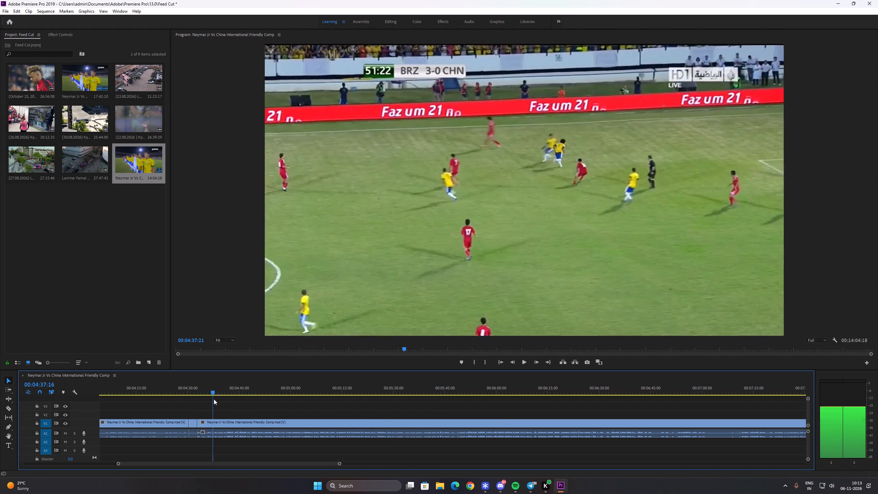
drag(214, 399, 207, 398)
key(c)
click(207, 422)
key(v)
Split the clip again at 00:04:37:06, at match time 51:22, and ripple-delete the short section between the two cuts.
click(215, 423)
click(214, 389)
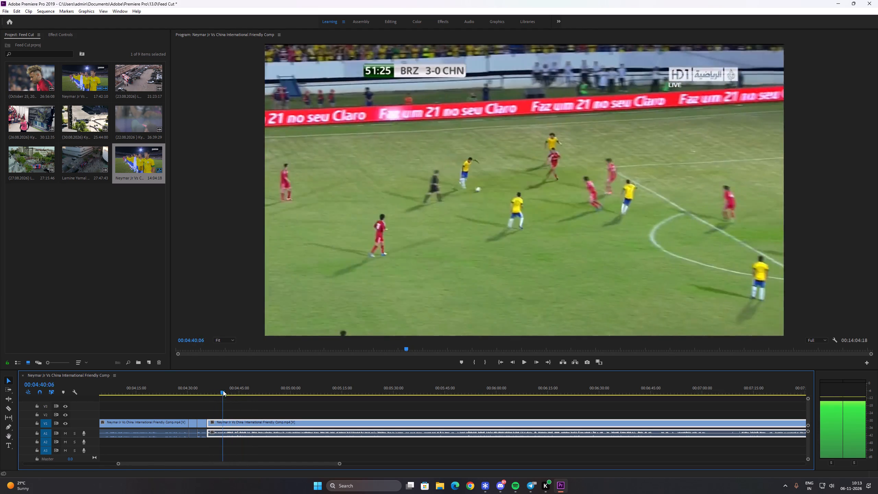
key(c)
click(214, 421)
key(v)
key(ctrl+x)
ctrl+click(209, 422)
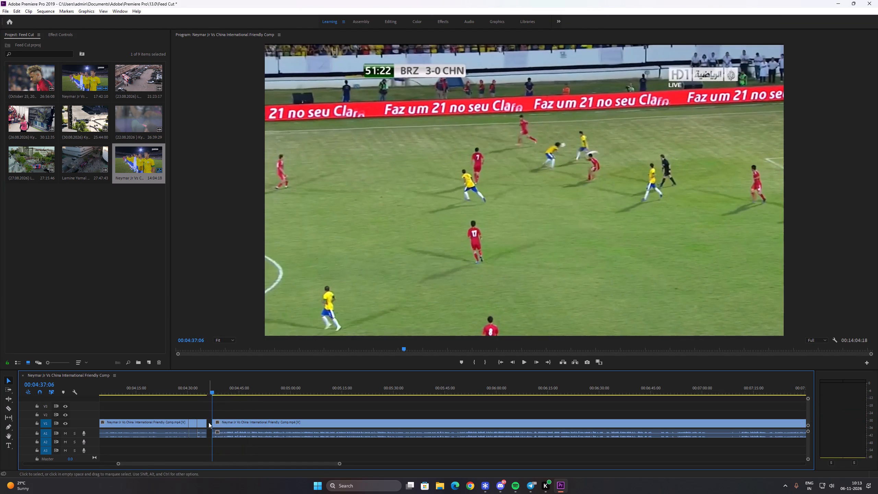
key(shift+Delete)
Play through the fourth goal, review its celebration, and split the clip at about 00:04:54, as the group hug gives way to the crowd shot.
key(space)
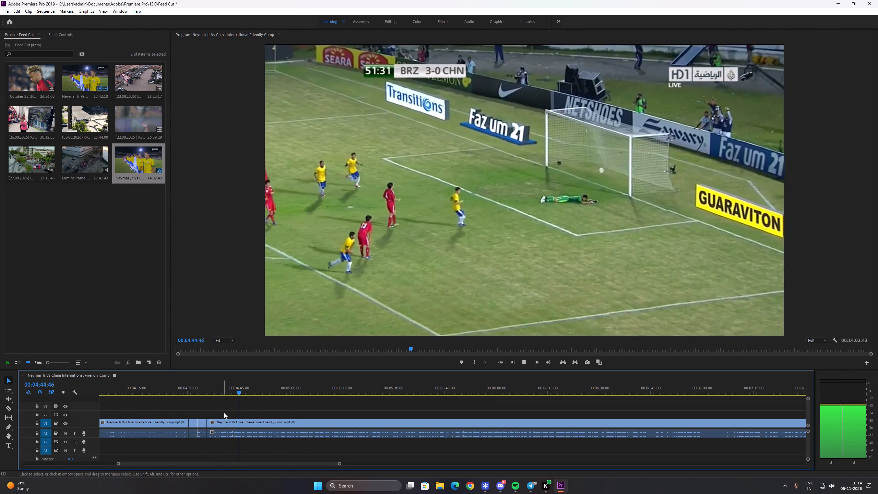
key(space)
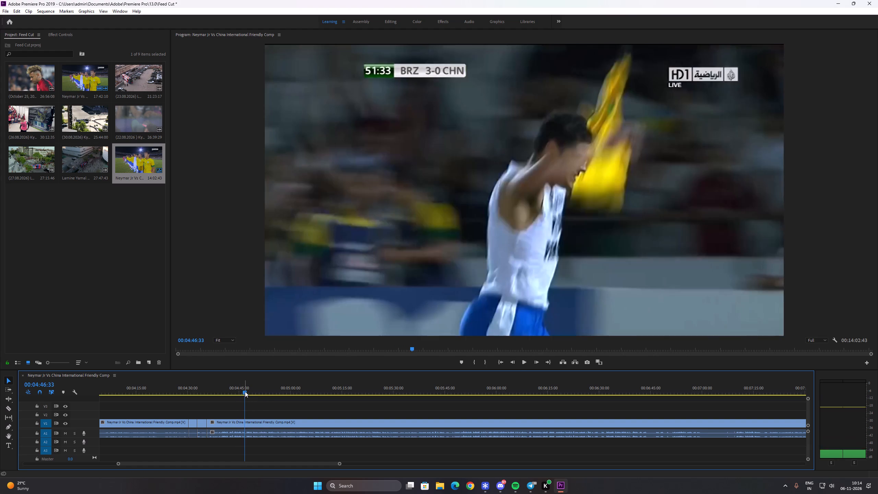
drag(245, 391, 262, 395)
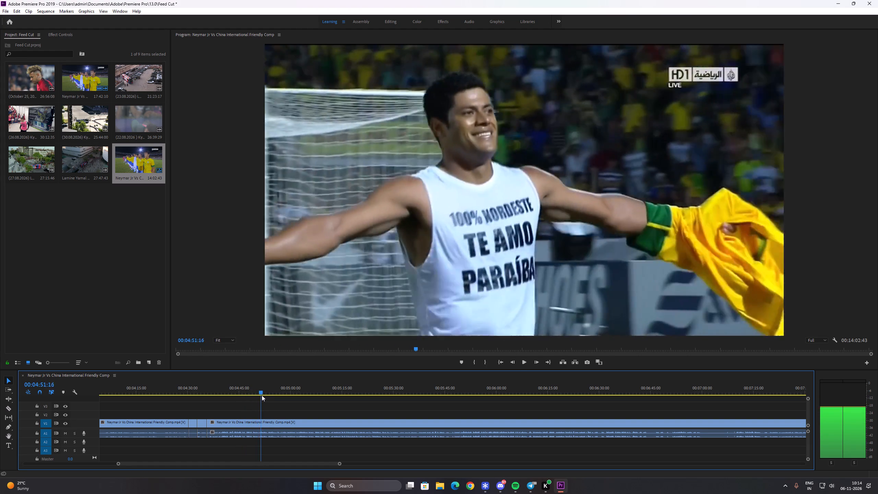
drag(262, 395, 272, 401)
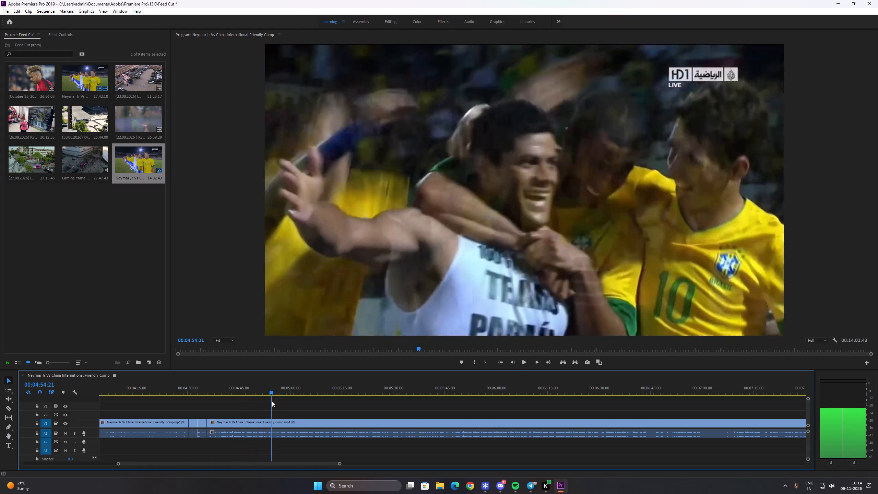
drag(272, 401, 271, 402)
key(c)
drag(270, 417, 270, 421)
key(v)
key(c)
click(271, 422)
key(v)
Split the clip again at 00:04:59:41, in the wide replay of the goal, and ripple-delete the crowd section between the cuts.
click(287, 423)
drag(282, 388, 285, 391)
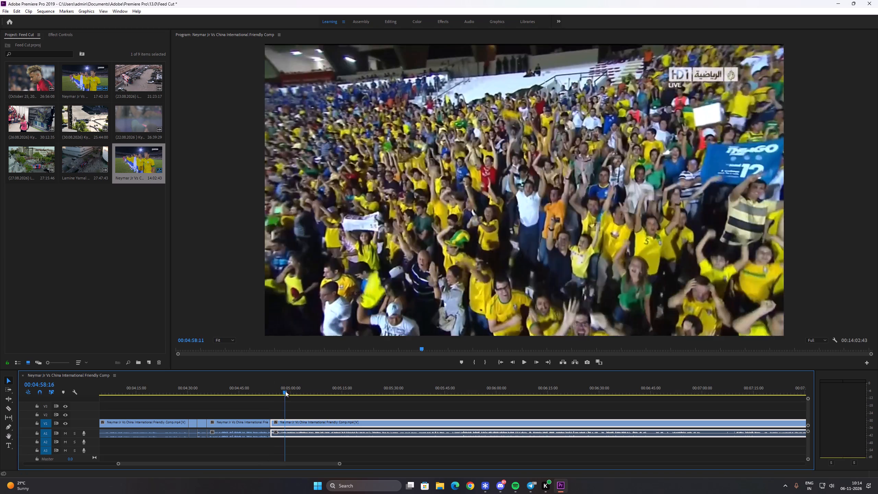
drag(285, 391, 289, 400)
key(c)
key(space)
key(space)
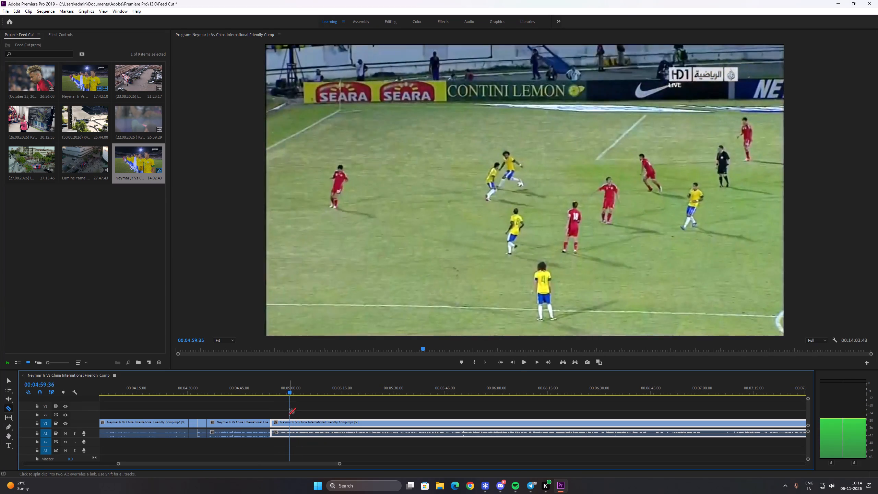
click(290, 424)
key(v)
key(ctrl+x)
ctrl+click(280, 421)
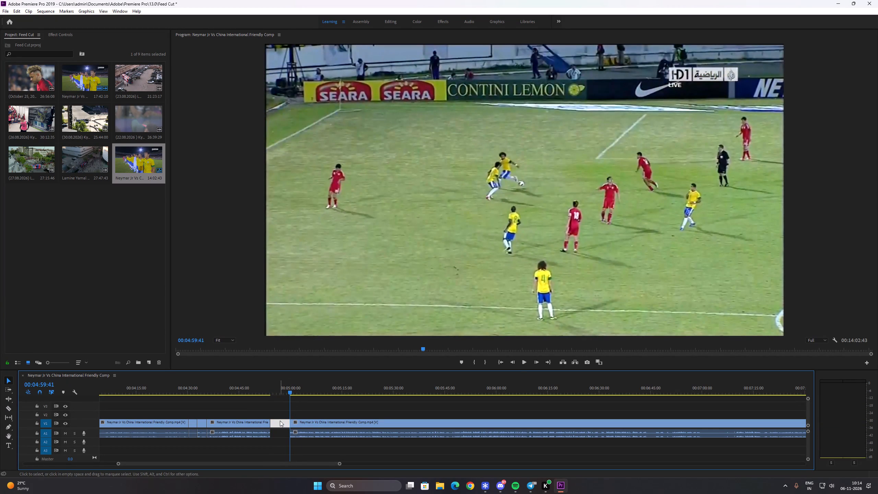
key(shift+Delete)
Review the replays of the fourth goal and split the clip at about 00:05:16, after the low shot of the goalkeeper.
drag(287, 389, 302, 393)
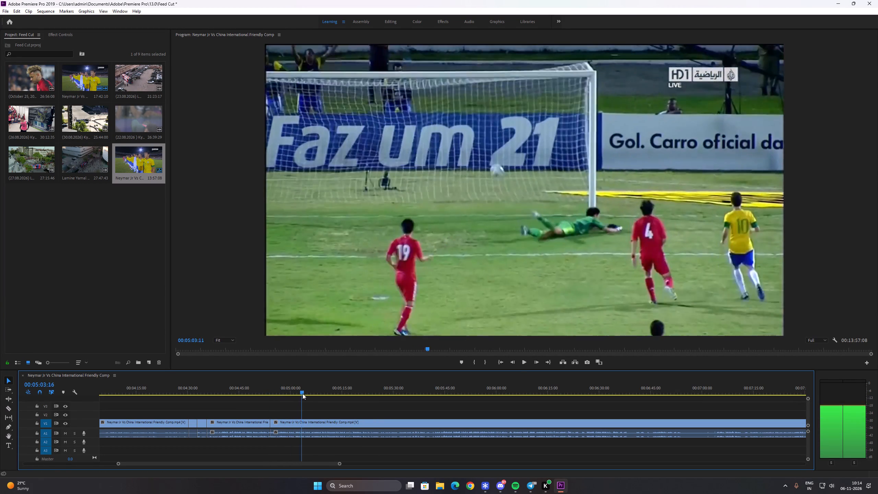
drag(302, 393, 334, 404)
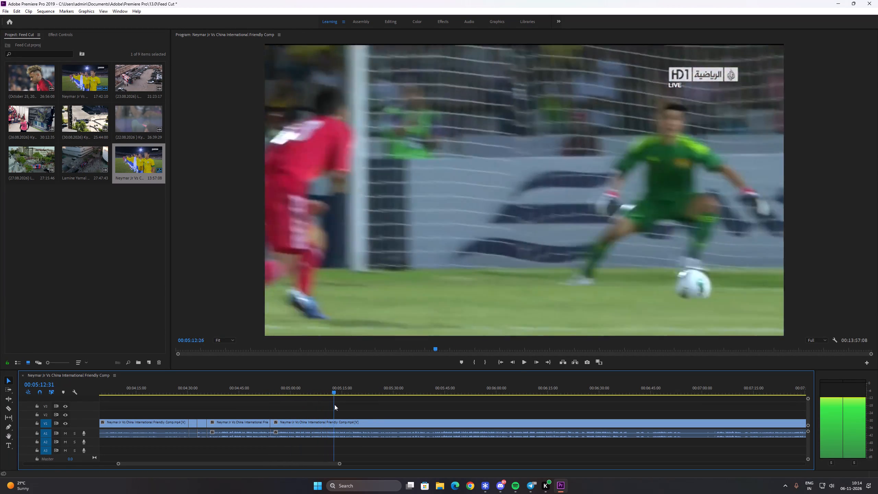
drag(334, 404, 346, 405)
key(c)
click(346, 422)
key(v)
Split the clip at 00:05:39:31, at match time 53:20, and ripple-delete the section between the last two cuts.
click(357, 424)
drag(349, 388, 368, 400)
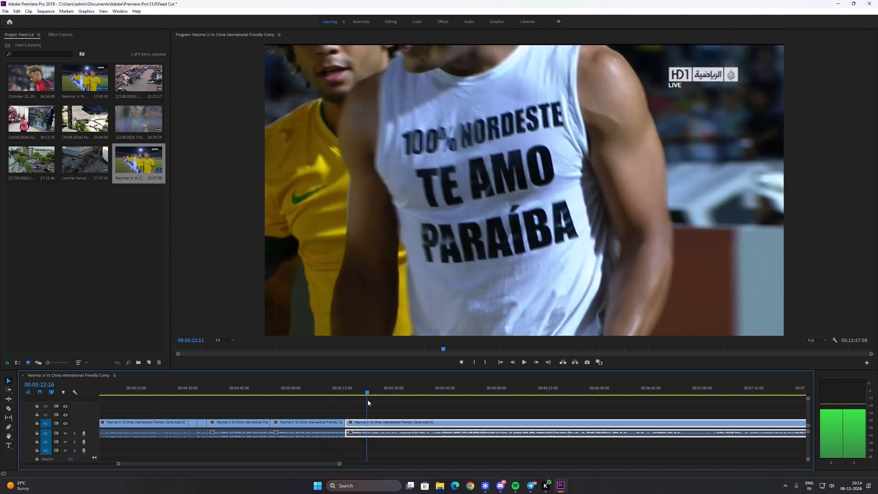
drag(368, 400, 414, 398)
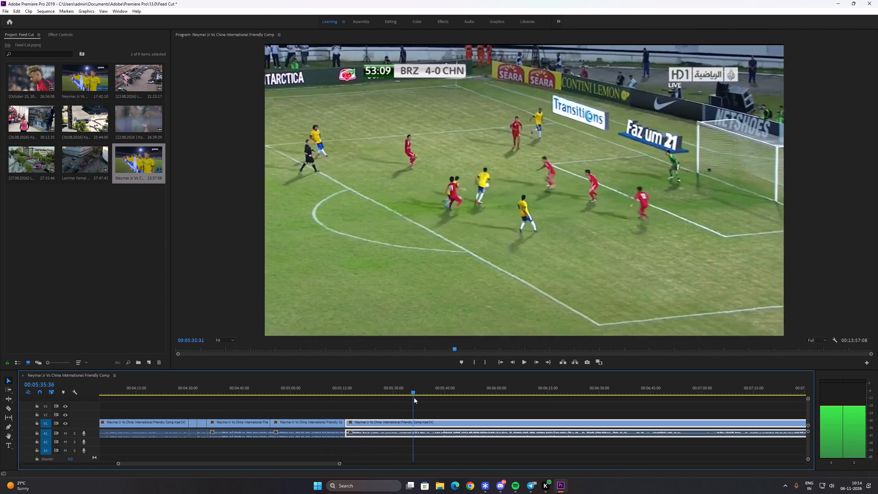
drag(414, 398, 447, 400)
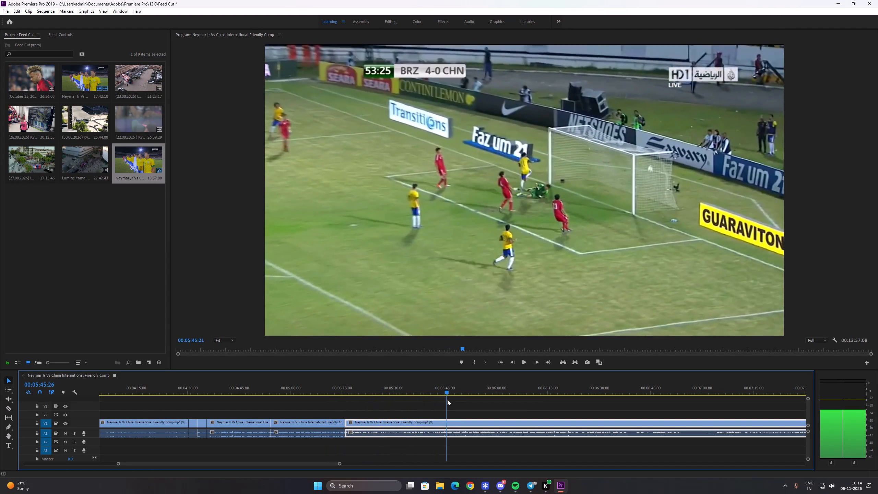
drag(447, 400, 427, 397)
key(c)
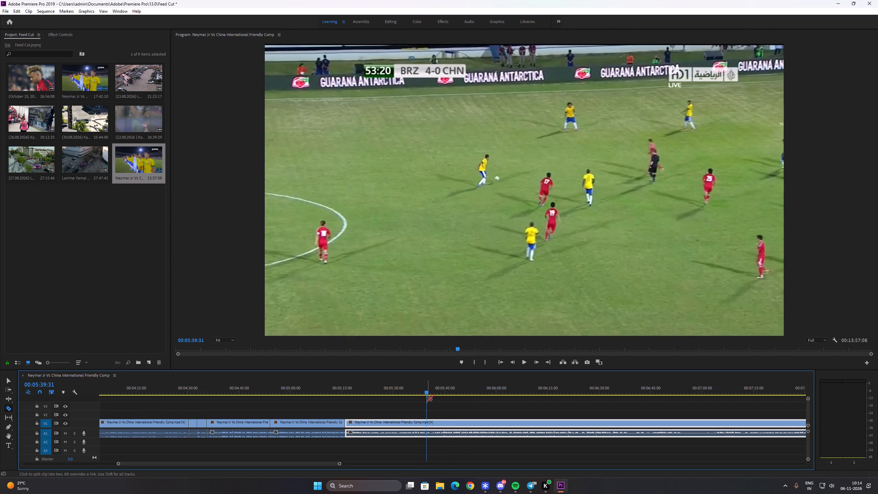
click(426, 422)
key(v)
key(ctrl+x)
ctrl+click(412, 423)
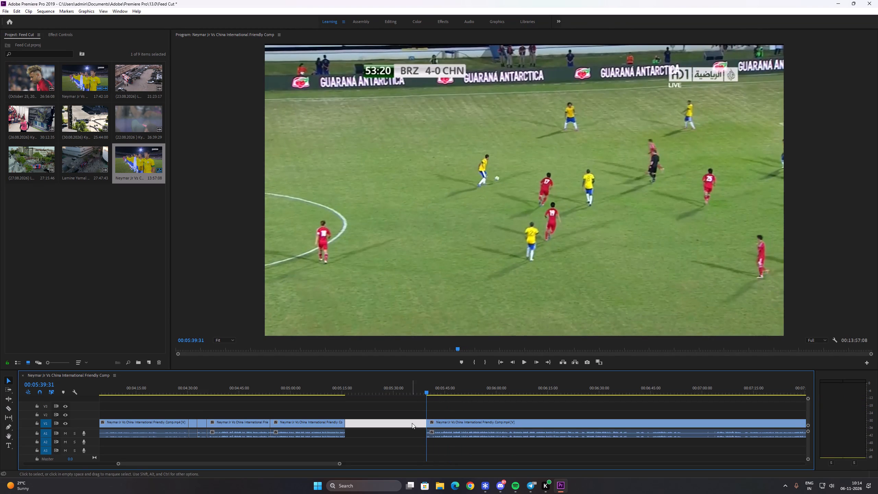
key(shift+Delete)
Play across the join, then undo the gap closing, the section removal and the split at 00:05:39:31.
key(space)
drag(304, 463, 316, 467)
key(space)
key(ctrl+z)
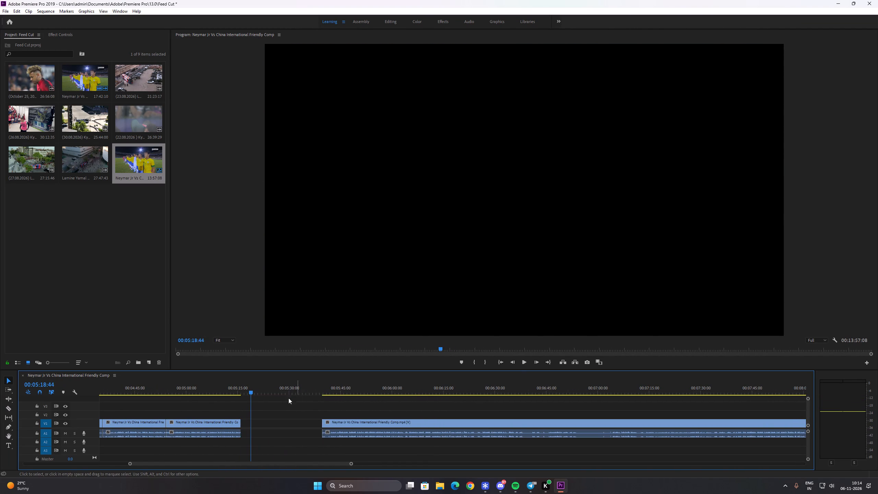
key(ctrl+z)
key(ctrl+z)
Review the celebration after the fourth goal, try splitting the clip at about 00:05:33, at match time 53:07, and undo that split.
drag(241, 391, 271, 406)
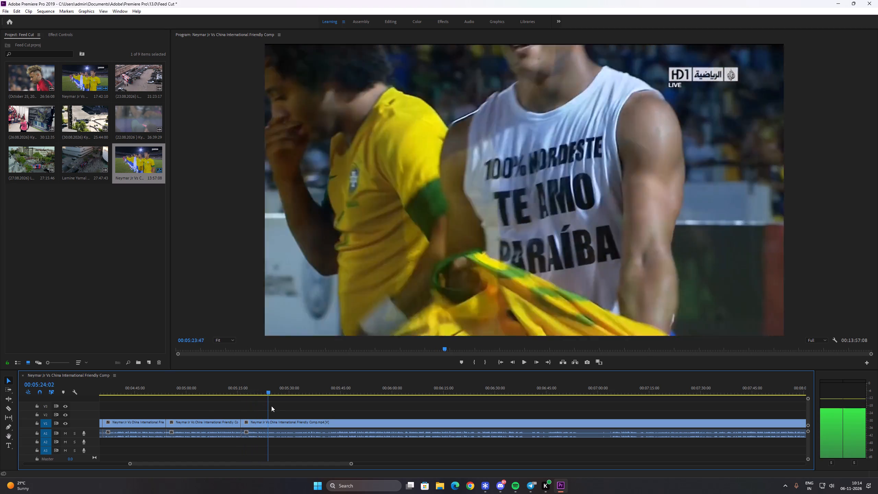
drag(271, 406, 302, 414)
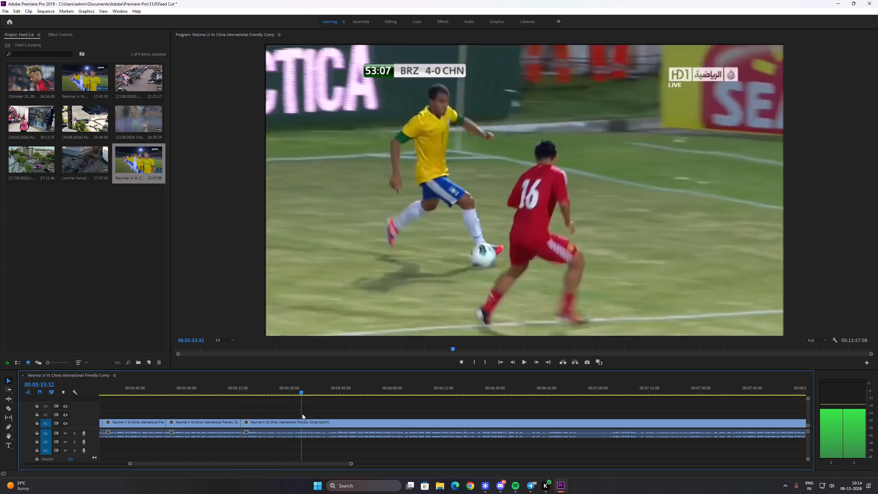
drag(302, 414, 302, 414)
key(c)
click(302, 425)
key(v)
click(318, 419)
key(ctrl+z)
Split the clip at about 00:05:32:32, in the close-up of number 20 raising his arm.
click(300, 389)
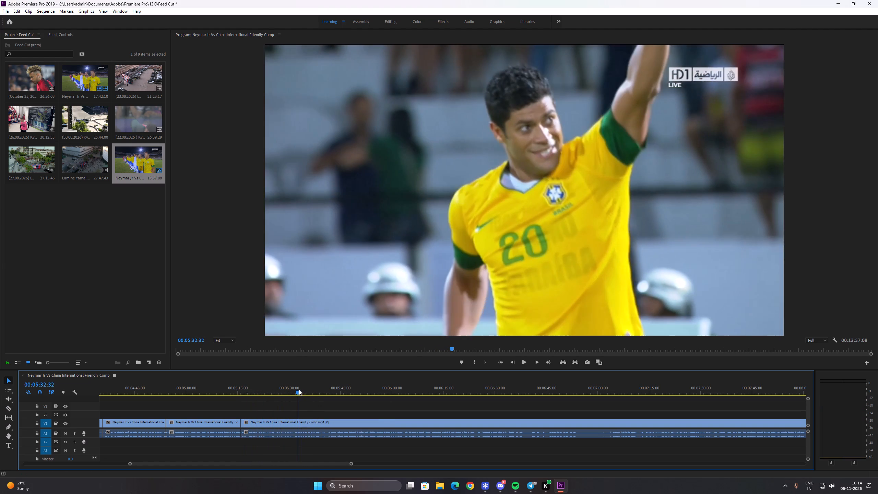
key(c)
click(298, 422)
key(v)
Split the clip again at about 00:05:39, at match time 53:20, and ripple-delete the section between the two cuts.
click(310, 424)
drag(310, 382, 318, 396)
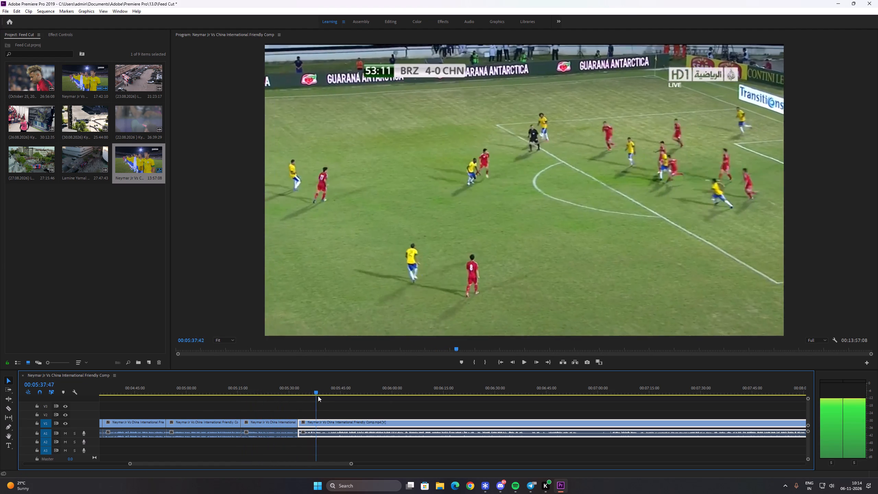
drag(318, 396, 318, 397)
key(c)
key(v)
drag(322, 391, 323, 399)
key(c)
click(322, 423)
key(v)
key(ctrl+x)
click(313, 422)
key(shift+Delete)
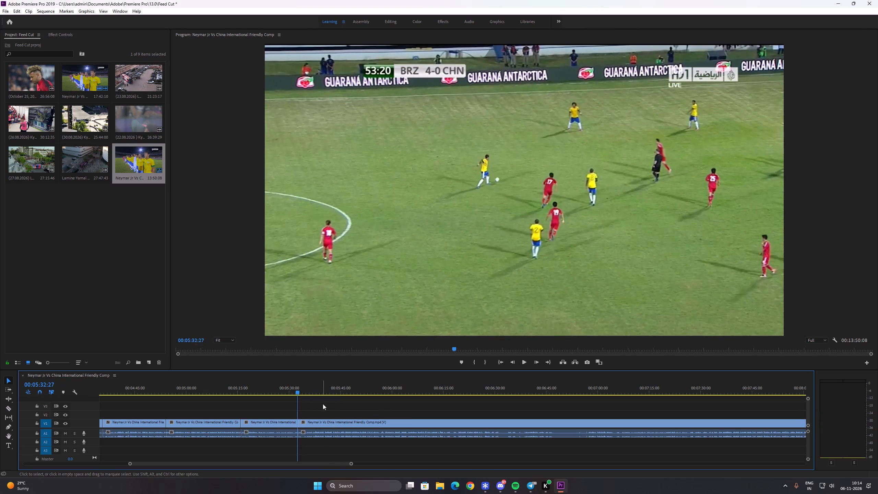
Play through Neymar's goal and celebration, and split the clip at 00:05:43:42, in his close-up with the pointing finger.
drag(310, 383, 315, 390)
key(space)
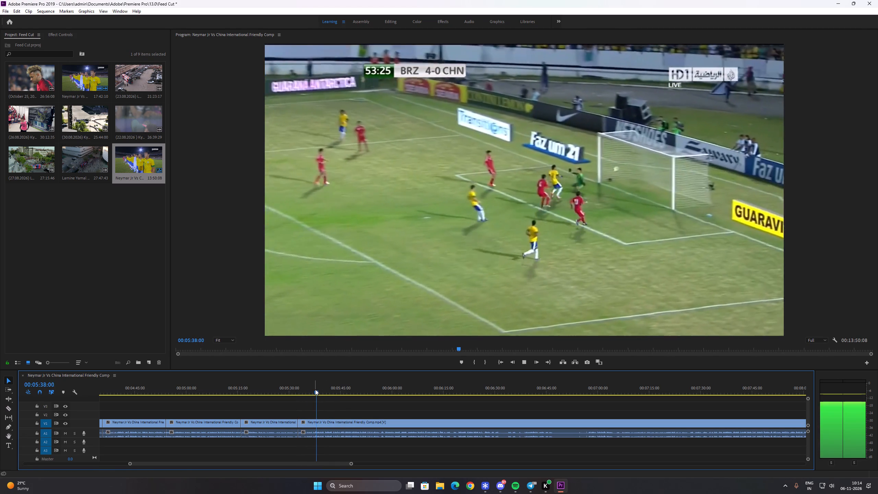
key(space)
drag(322, 391, 325, 394)
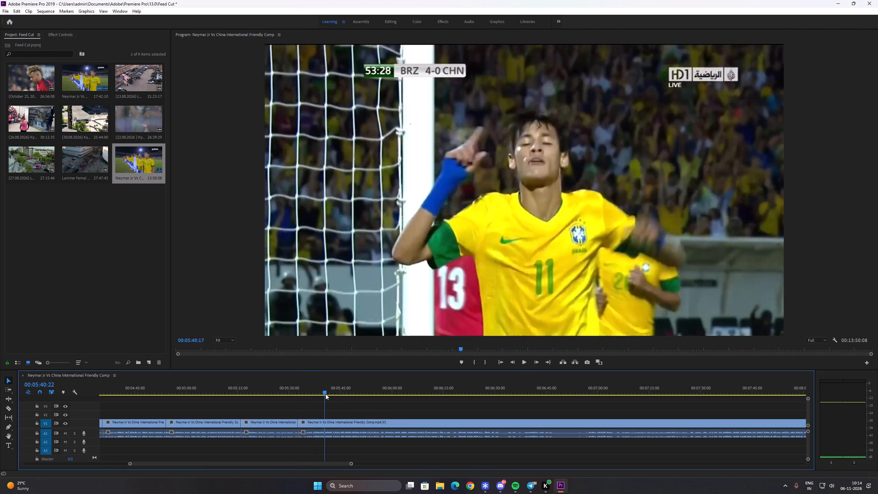
drag(325, 394, 336, 395)
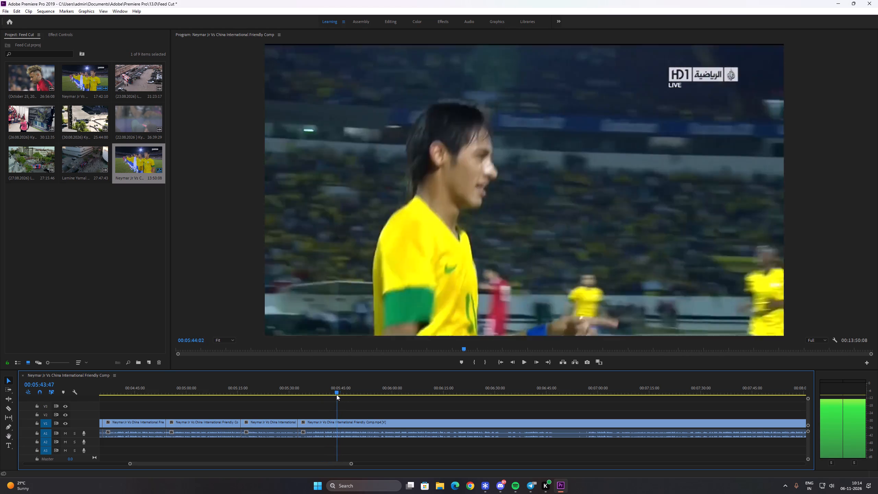
drag(336, 395, 336, 396)
key(c)
click(335, 419)
key(v)
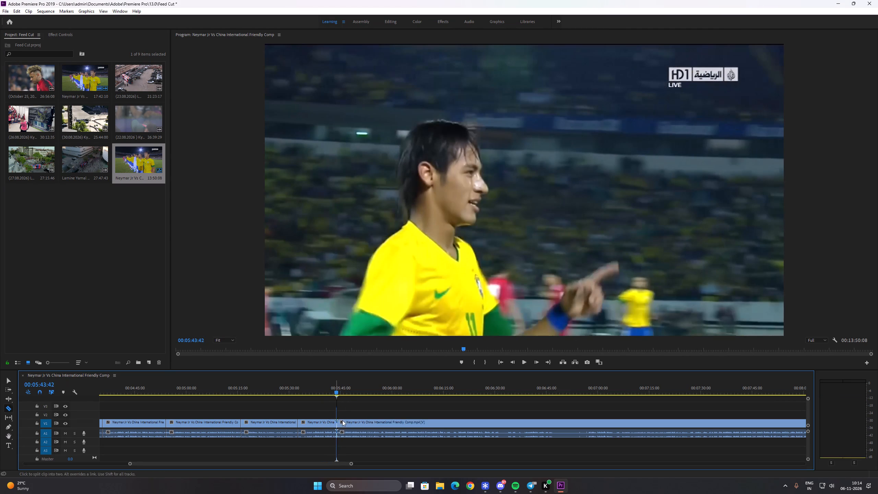
Split the clip again at about 00:05:45, as the players hug by the advertising board, and ripple-delete the short section between the cuts.
click(344, 420)
drag(345, 392, 343, 395)
key(c)
key(space)
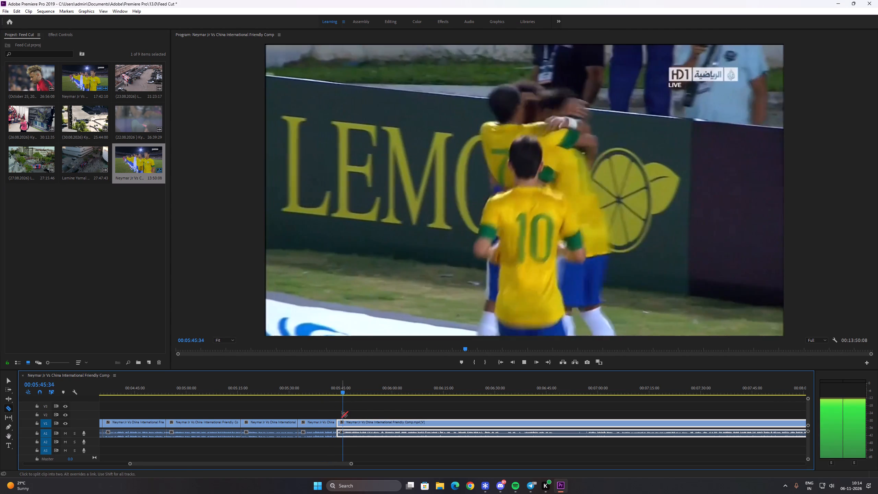
key(space)
click(341, 423)
key(v)
key(ctrl+x)
ctrl+click(339, 422)
key(shift+Delete)
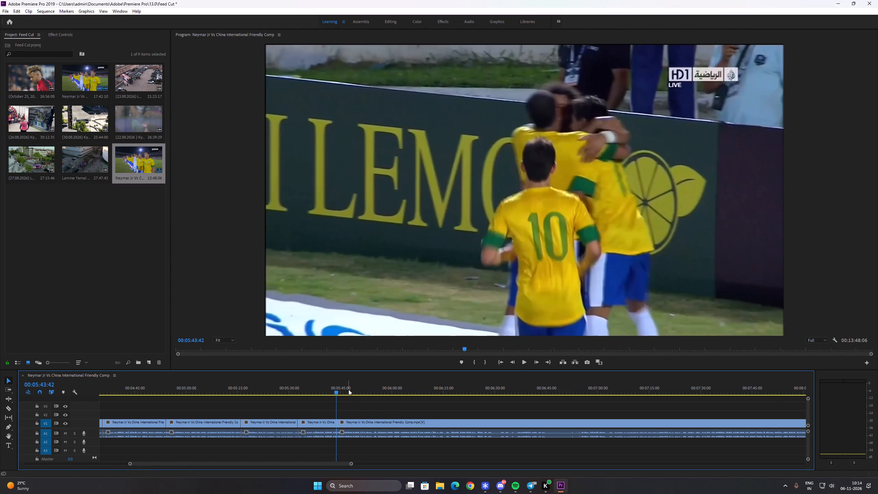
Split the clip at 00:05:47:37, in the group hug by the advertising board.
click(348, 389)
key(c)
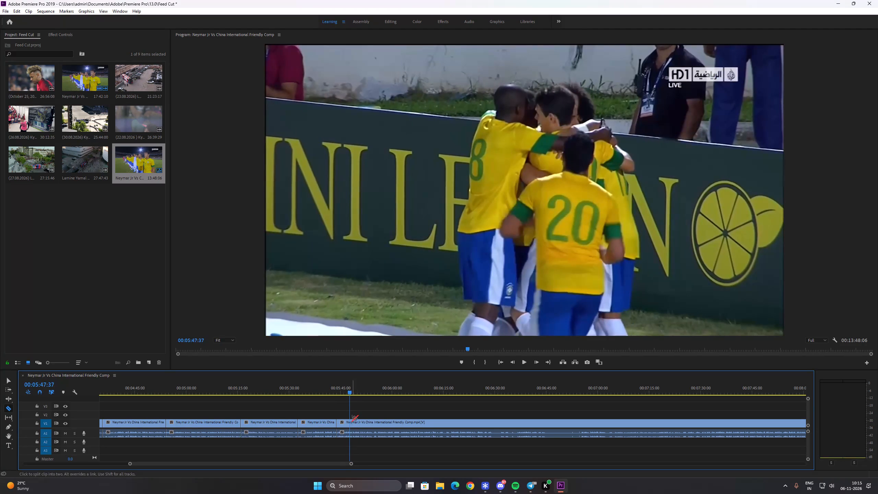
click(351, 422)
key(v)
Split the clip again at about 00:05:52:47, where the crowd shot gives way to the team huddle, and ripple-delete the section between the cuts.
click(365, 422)
drag(359, 382, 368, 397)
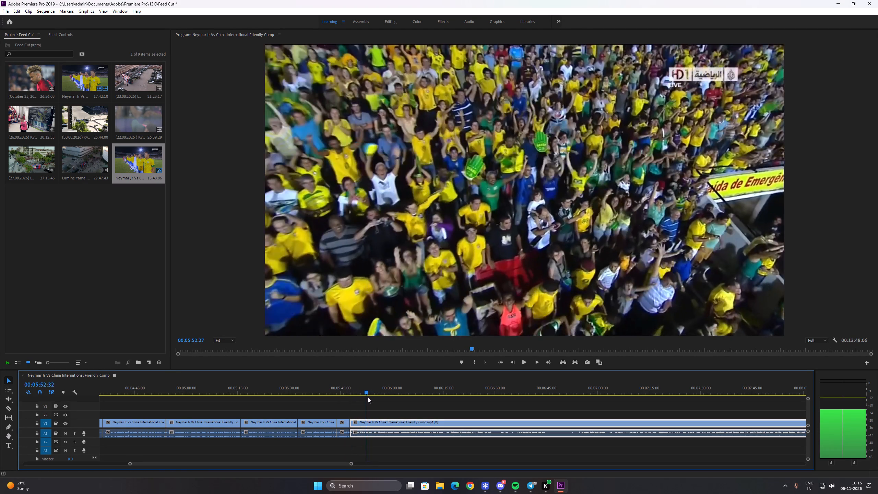
drag(368, 397, 369, 398)
key(c)
click(366, 420)
key(v)
key(ctrl+x)
ctrl+click(359, 423)
key(Right)
key(shift+BackSpace)
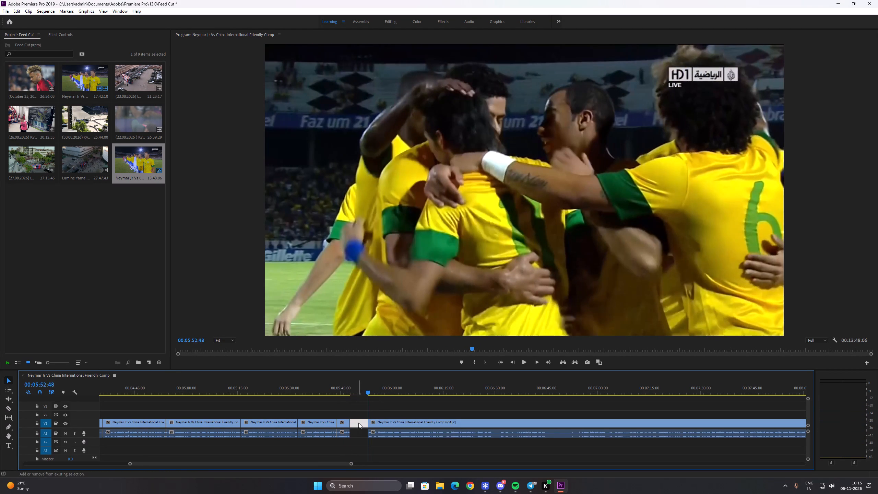
key(shift+Delete)
Review the huddle and goal replay, and split the clip at about 00:06:03, as the replay dissolves into the crowd shot.
drag(359, 384, 374, 393)
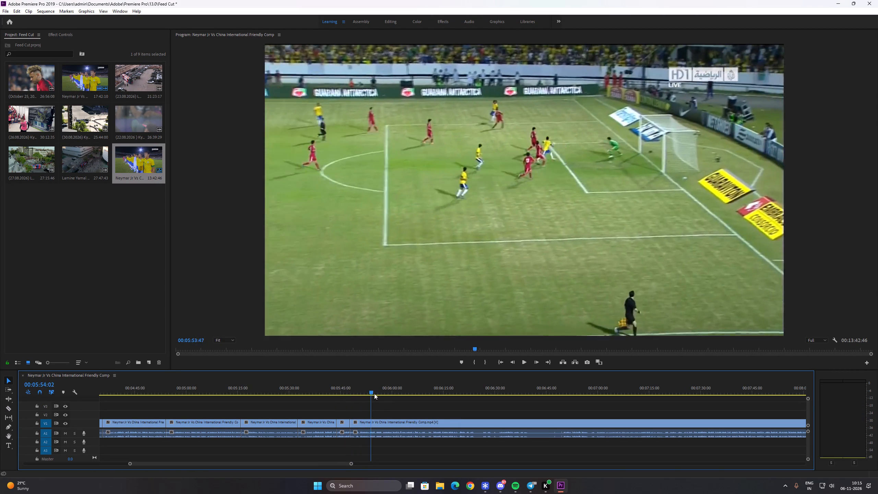
drag(374, 393, 404, 397)
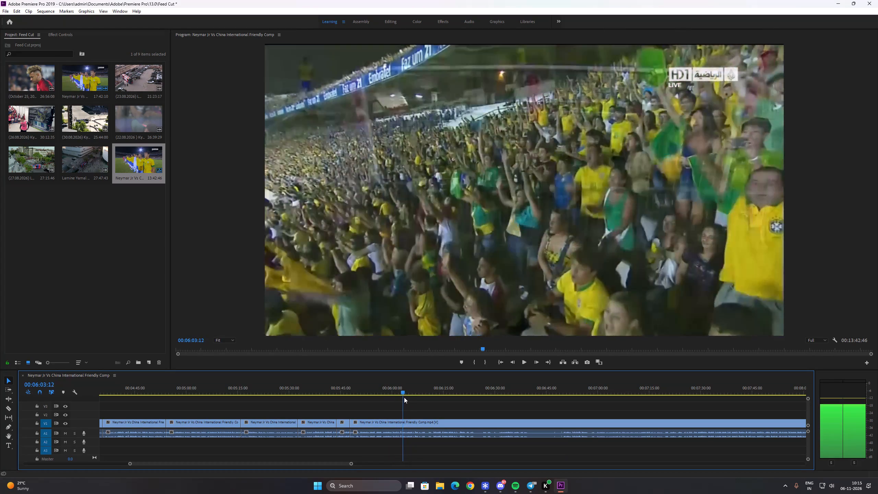
drag(404, 397, 403, 398)
key(c)
click(402, 420)
key(v)
Split the clip again at 00:06:06:02, in the close-up of Neymar beside the goalpost, and ripple-delete the crowd section between the cuts.
click(411, 424)
drag(410, 390, 421, 398)
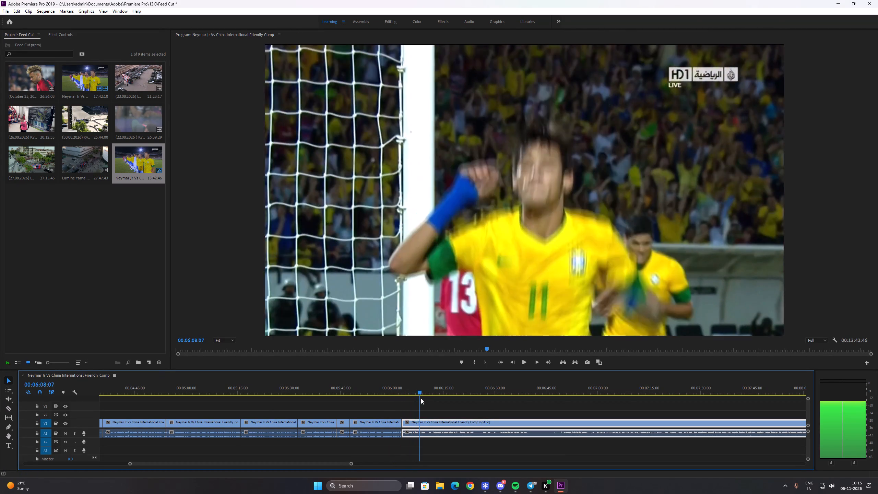
drag(421, 398, 414, 398)
key(c)
click(413, 423)
key(v)
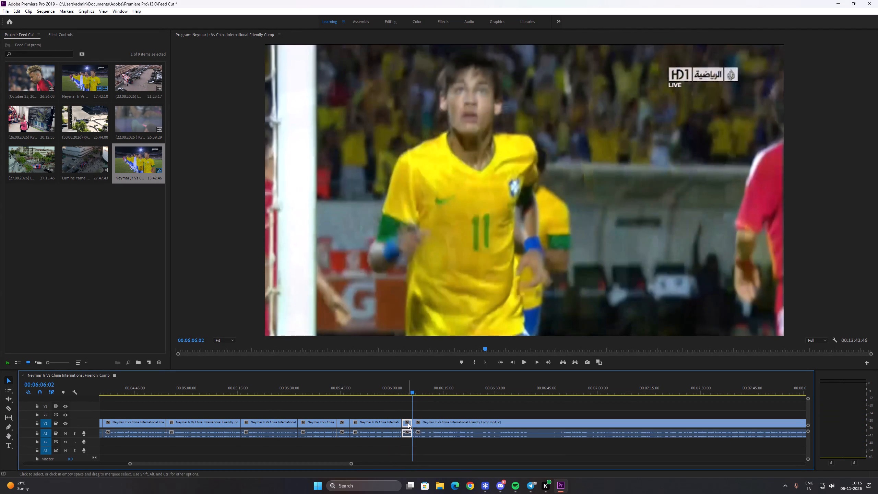
key(ctrl+x)
ctrl+click(407, 423)
key(shift+Delete)
Review Neymar's celebration and following close-ups, and split the clip at 00:06:23:07, just before the wide shot at match time 55:04.
drag(412, 388, 424, 400)
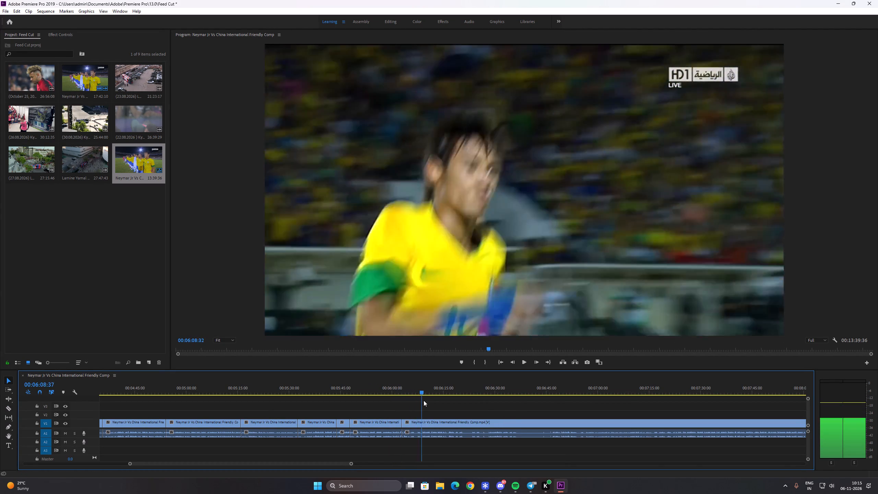
drag(424, 400, 470, 402)
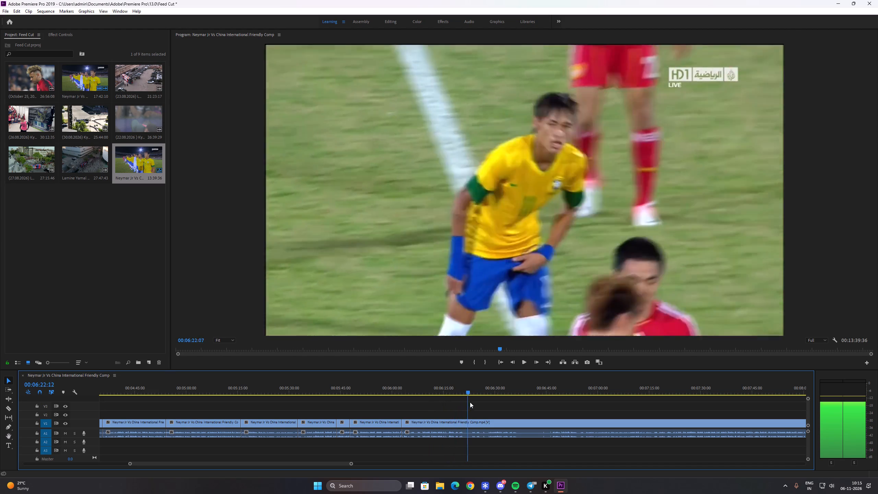
drag(470, 402, 475, 404)
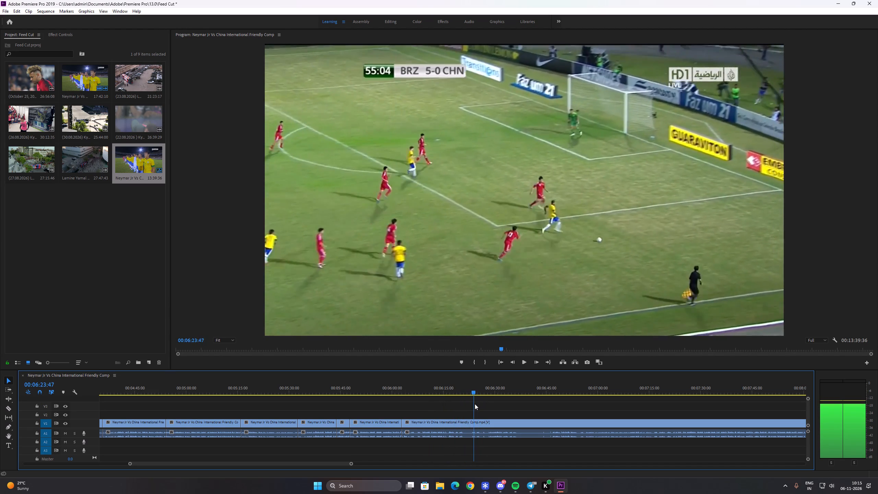
drag(475, 404, 472, 404)
key(c)
click(471, 421)
key(v)
Select the clip portion after the new cut and save the project.
click(490, 424)
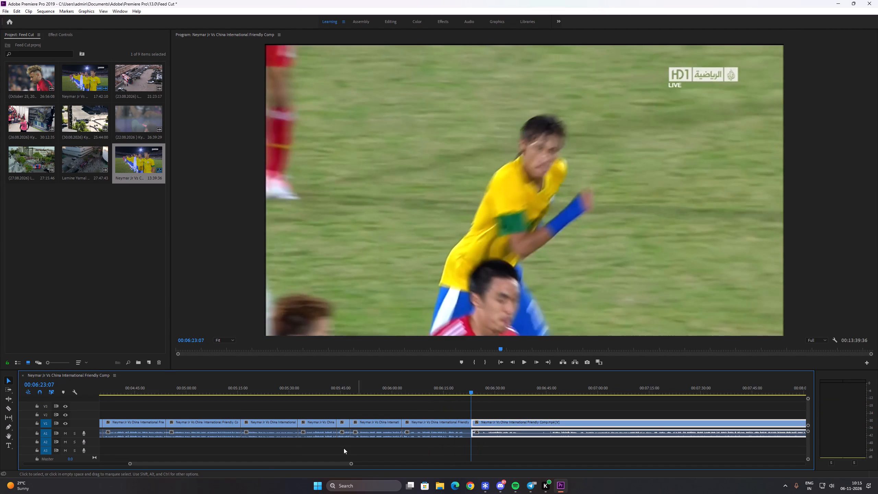
drag(265, 465, 297, 469)
key(ctrl+s)
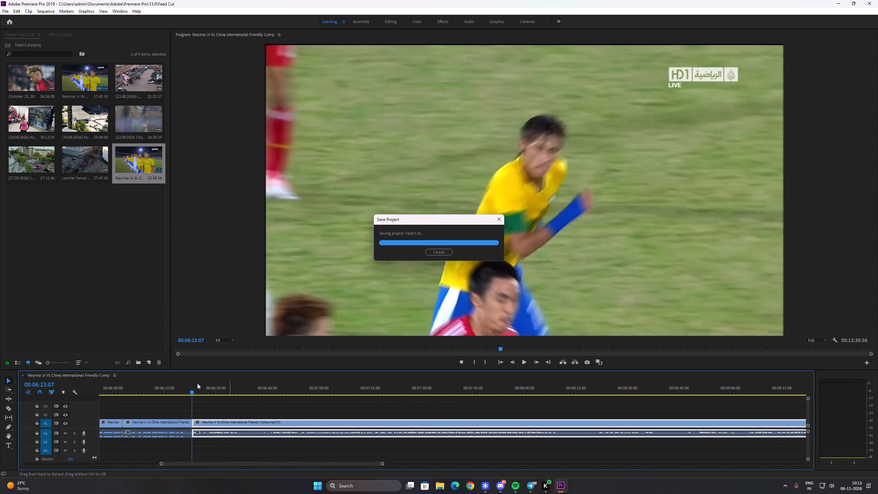
Split the clip again at about 00:06:26, at match time 55:07, and ripple-delete the short section between the two cuts.
drag(200, 391, 230, 388)
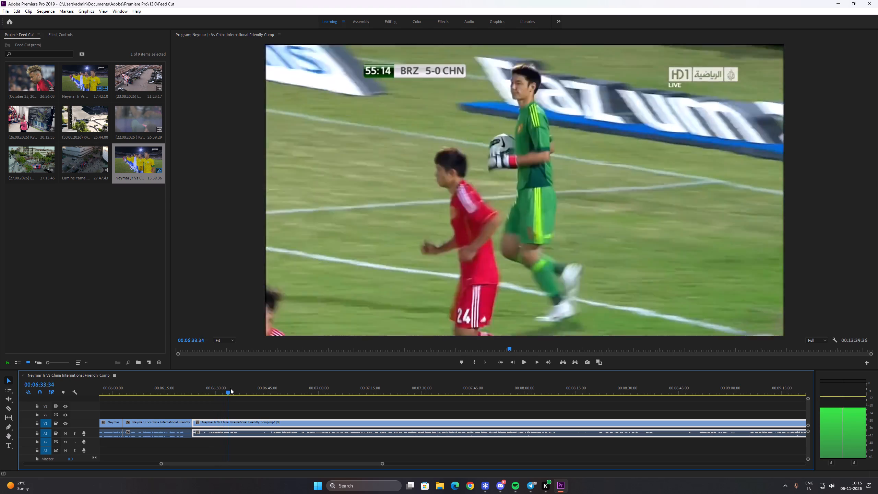
drag(230, 388, 230, 385)
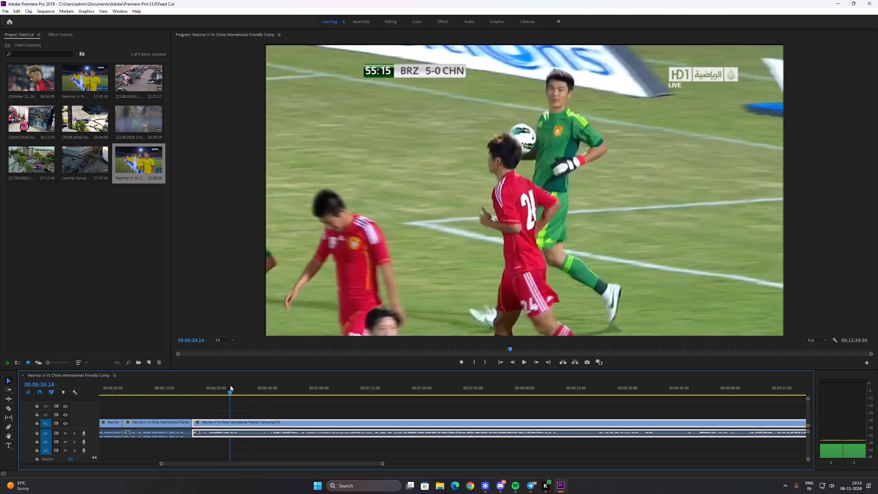
drag(230, 385, 210, 372)
key(c)
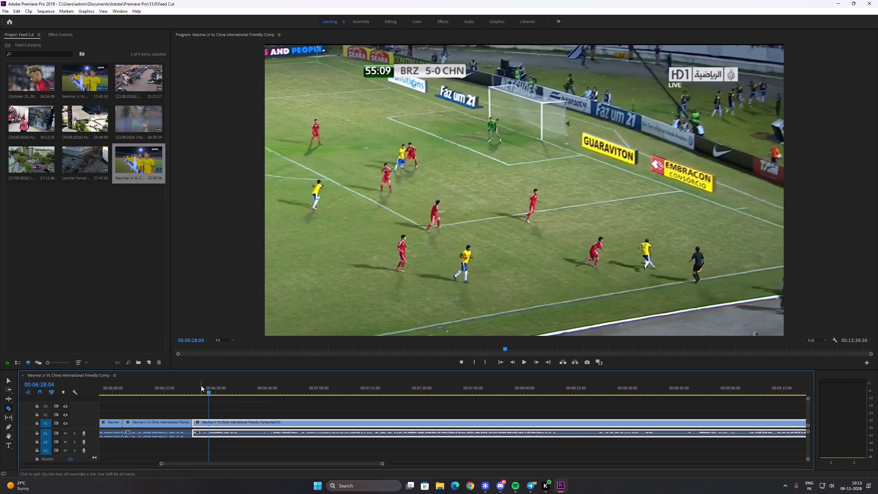
key(v)
click(202, 389)
key(c)
click(202, 423)
key(v)
key(ctrl+x)
ctrl+click(199, 423)
key(shift+Delete)
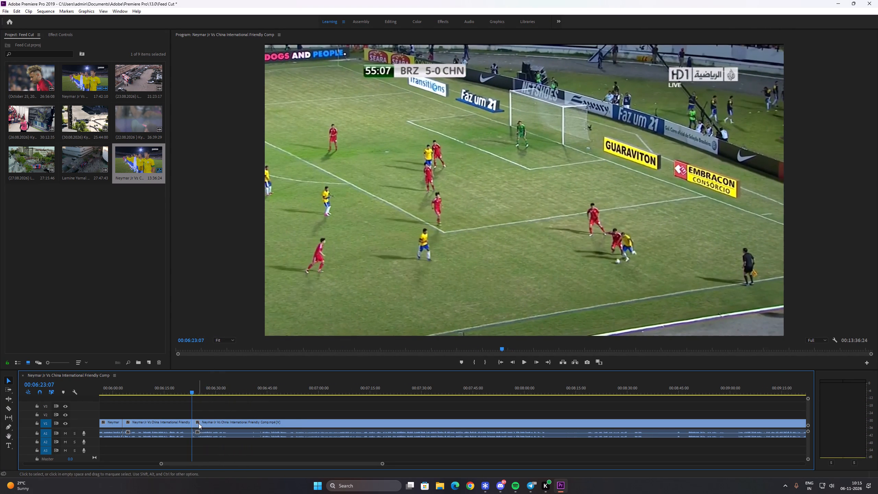
Split the clip at about 00:06:41, around the wide shot at match time 56:36, and select the portion after the cut.
drag(203, 386, 243, 387)
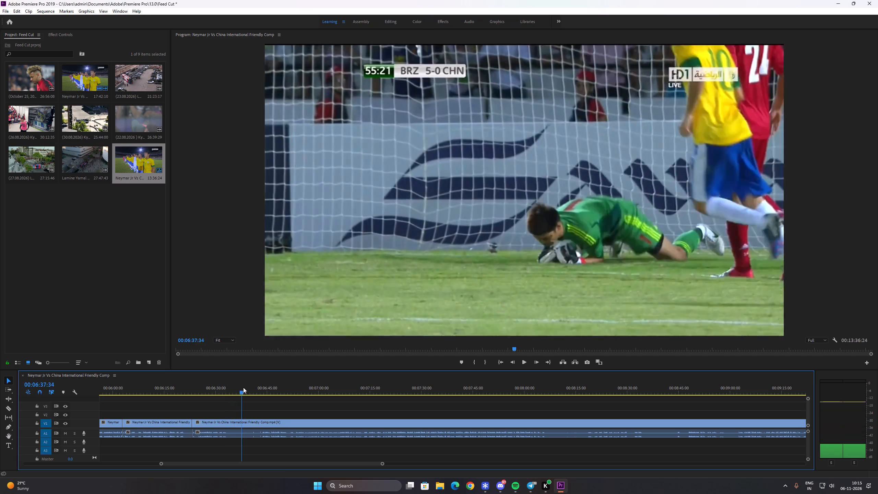
drag(243, 387, 254, 388)
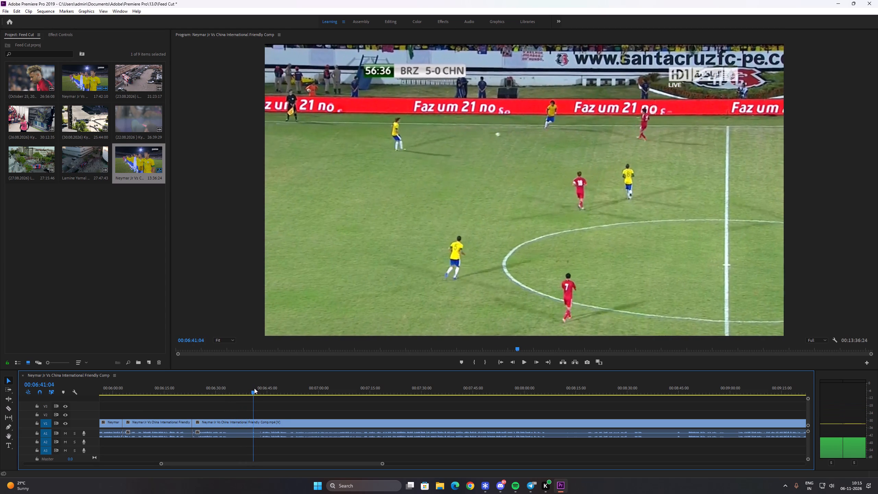
drag(254, 388, 253, 388)
key(c)
click(252, 421)
key(v)
click(261, 422)
Split the clip again at 00:06:43:39, at match time 56:39, and ripple-delete the short section between the two cuts.
drag(262, 389, 273, 391)
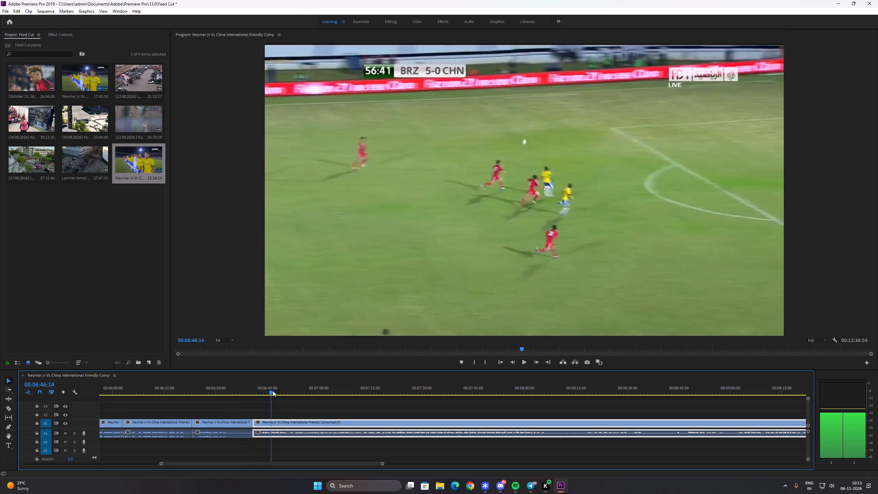
drag(273, 391, 281, 381)
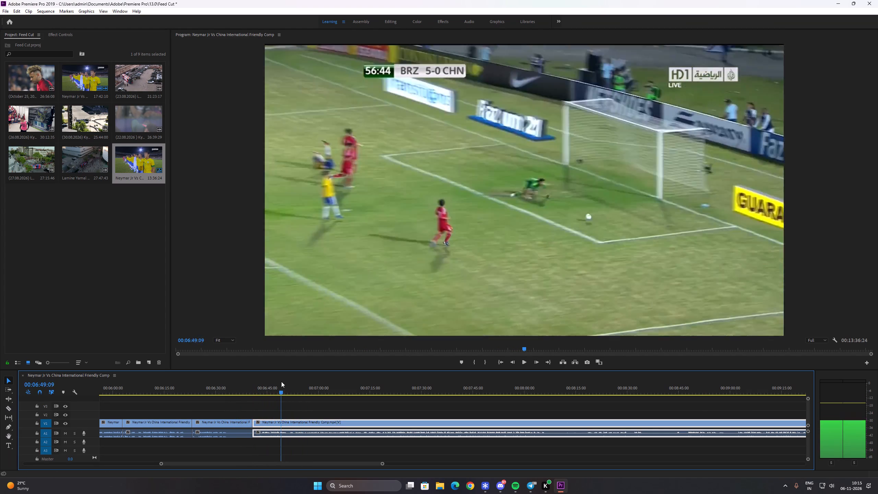
drag(281, 381, 264, 376)
key(c)
click(261, 424)
key(v)
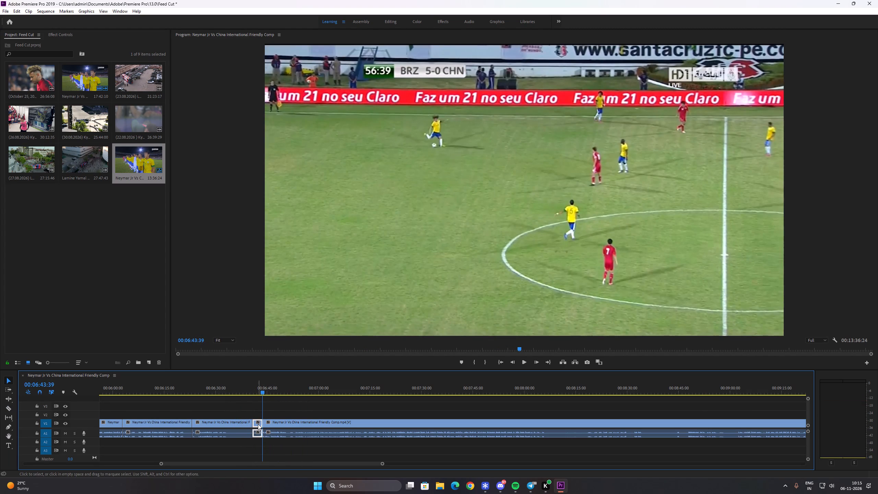
key(ctrl+x)
ctrl+click(258, 424)
key(shift+Delete)
Split the clip at 00:06:57:39, in Neymar's close-up at match time 56:56, select the portion after the cut and save the project.
drag(262, 391, 273, 392)
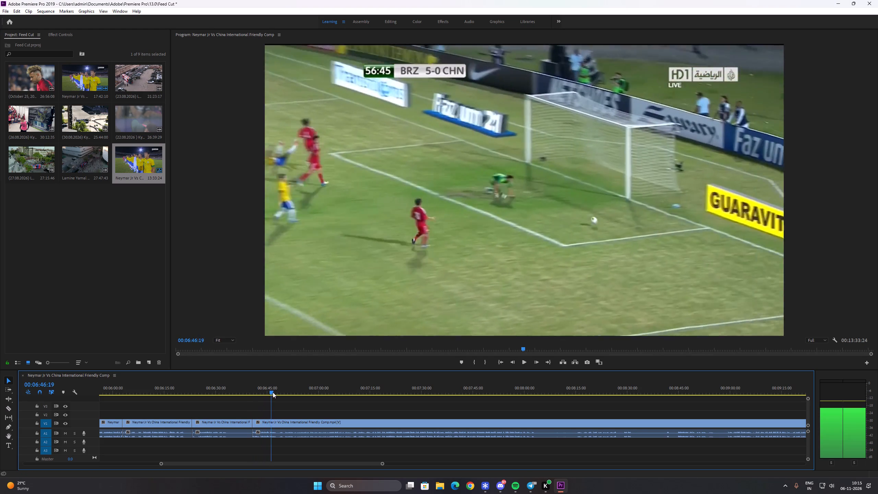
drag(273, 392, 320, 391)
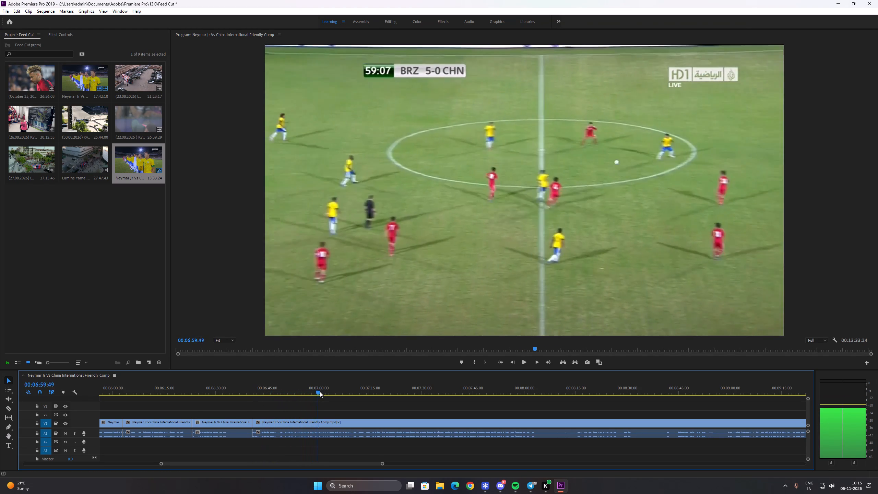
drag(320, 391, 312, 392)
key(c)
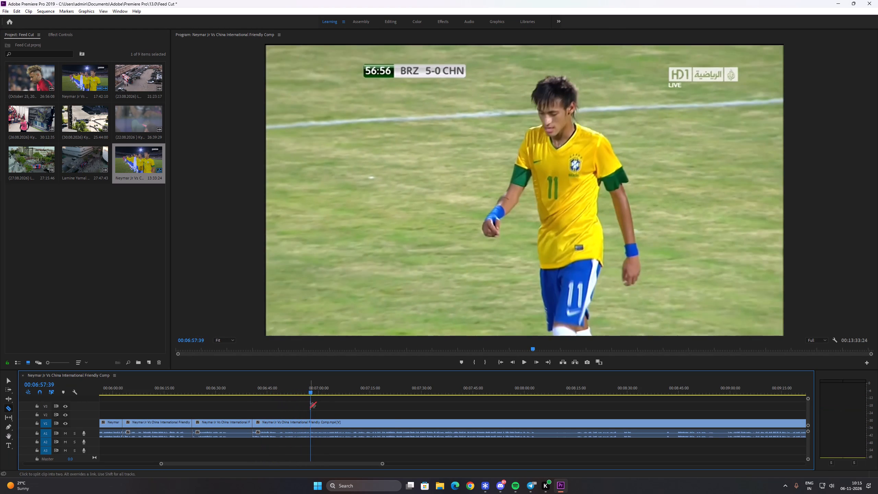
click(307, 422)
key(v)
key(ctrl+z)
key(c)
click(313, 421)
key(v)
click(333, 422)
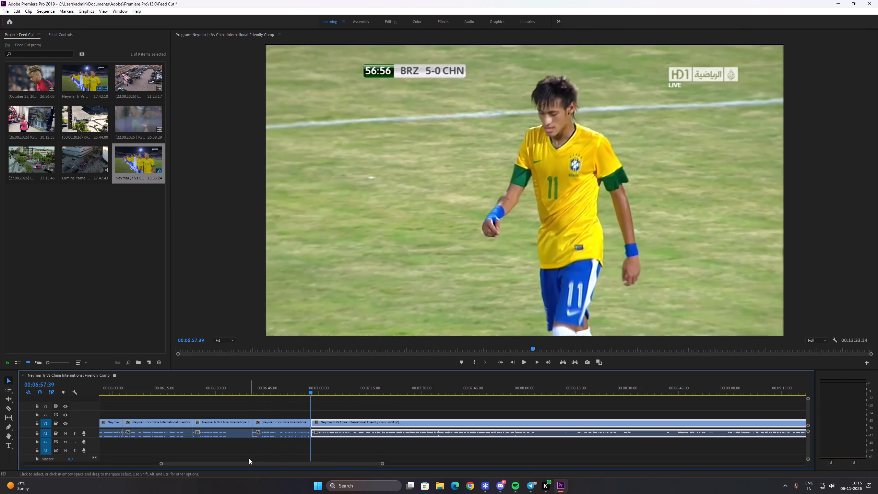
drag(187, 463, 203, 468)
key(ctrl+s)
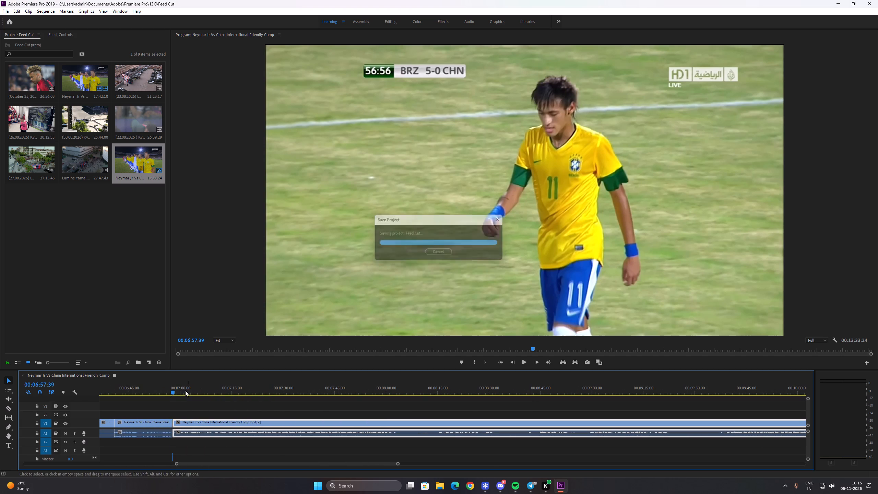
Split the clip again at 00:07:16:08, at match time 59:23, and ripple-delete the section between the two cuts.
drag(185, 391, 231, 391)
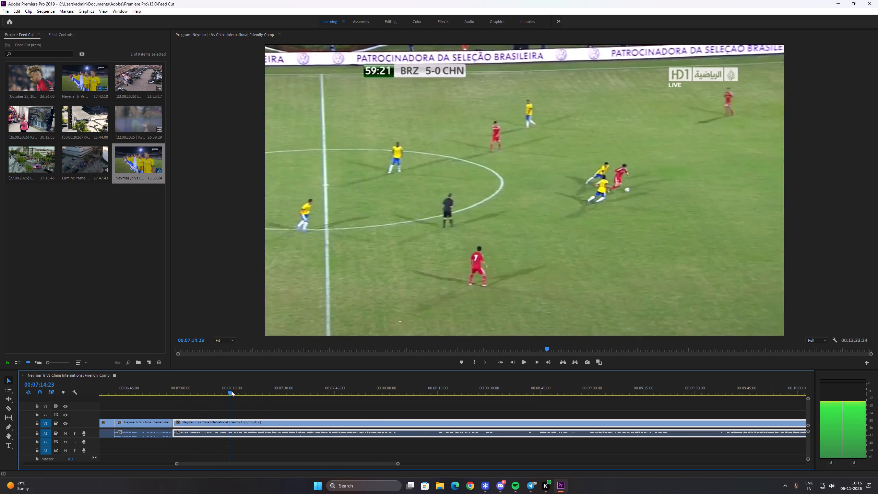
drag(231, 391, 280, 392)
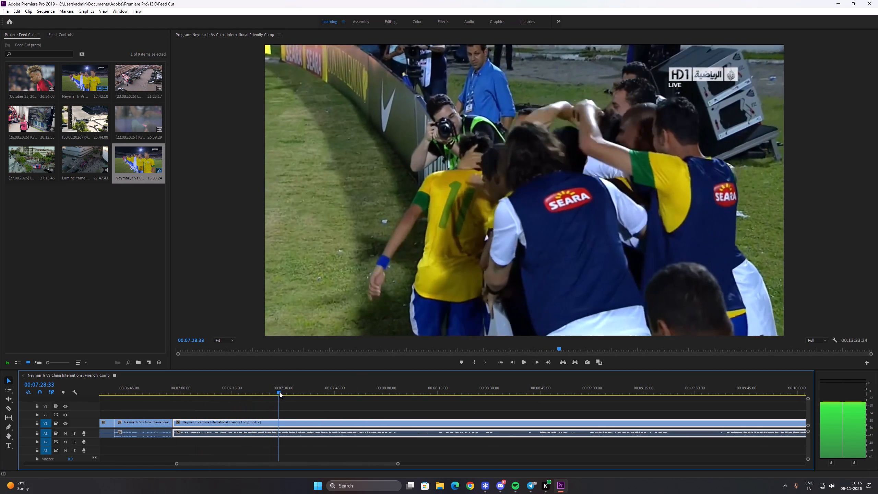
drag(280, 392, 236, 381)
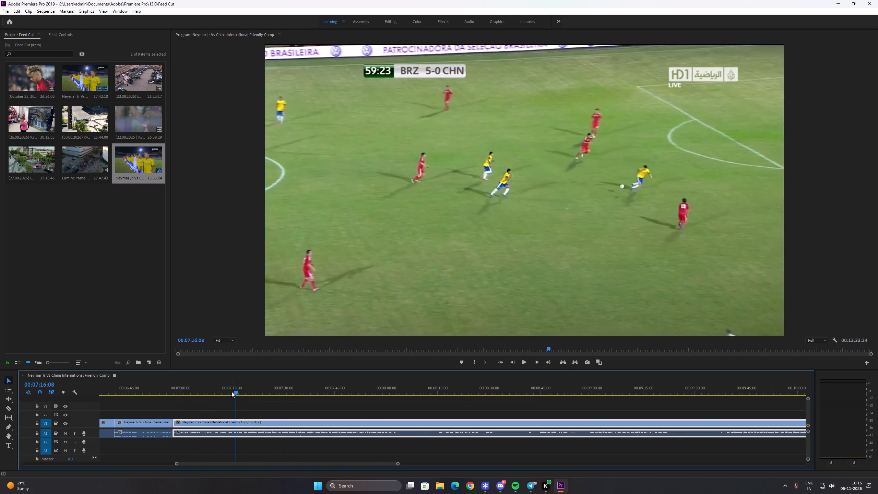
key(c)
click(235, 421)
key(v)
ctrl+click(224, 423)
key(ctrl+x)
click(224, 423)
key(Right)
key(BackSpace)
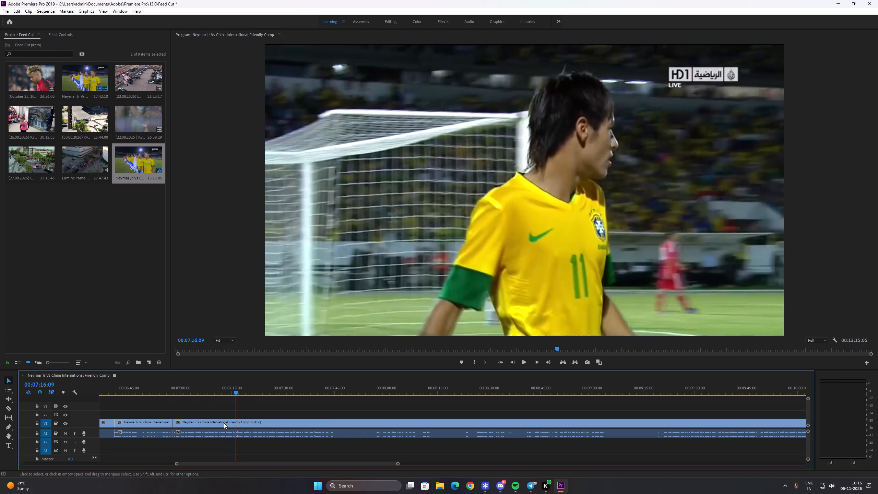
Review the goal at match time 59:27, Neymar's celebration, the replays and the close-ups up to about 00:07:49.
click(202, 389)
key(space)
click(189, 386)
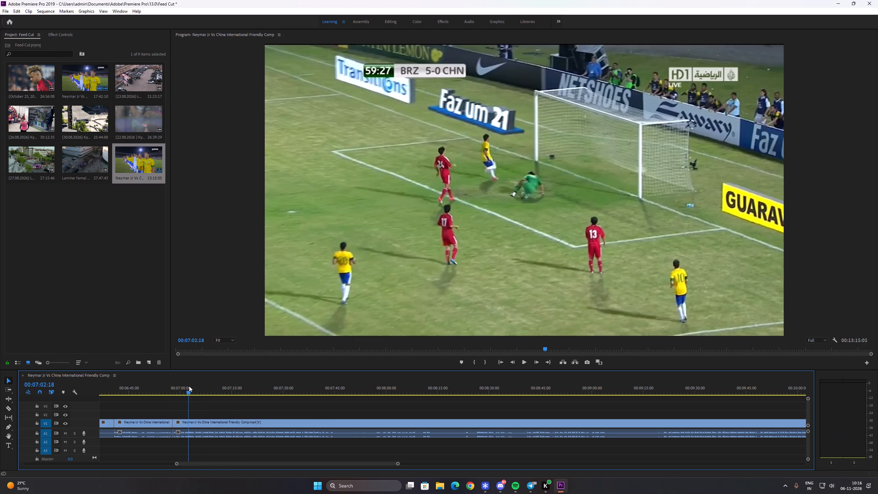
key(space)
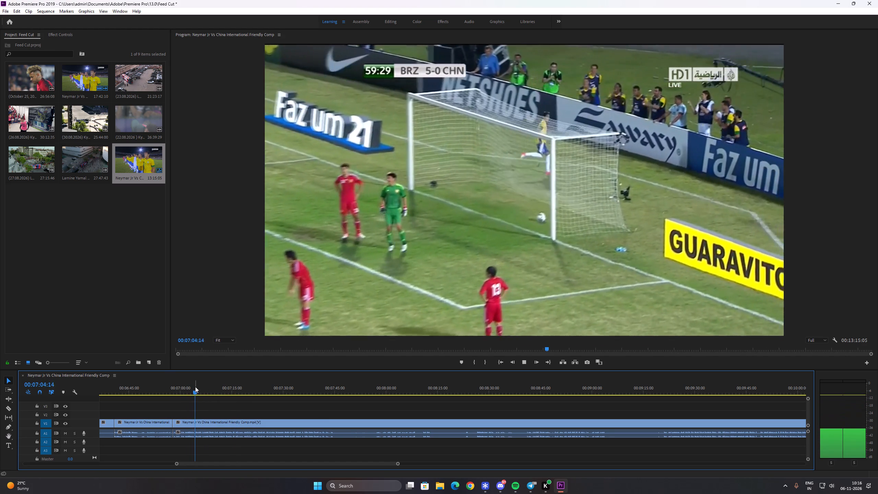
key(space)
drag(200, 392, 209, 396)
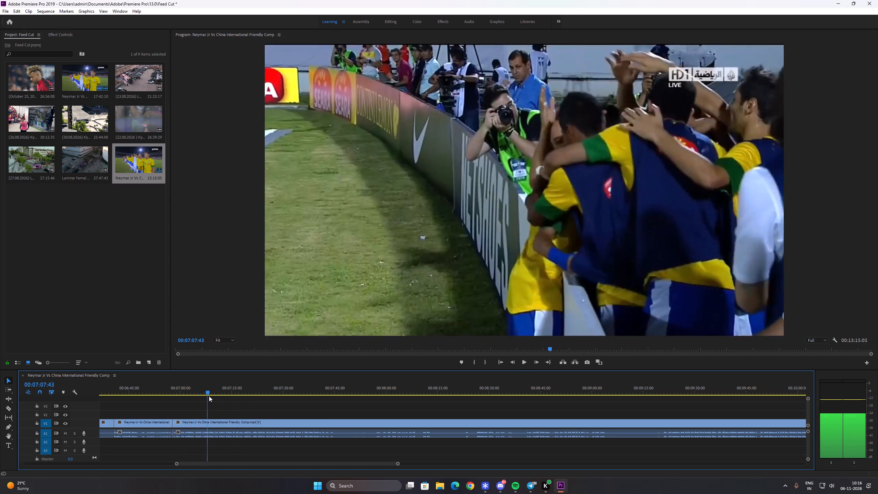
drag(209, 396, 254, 394)
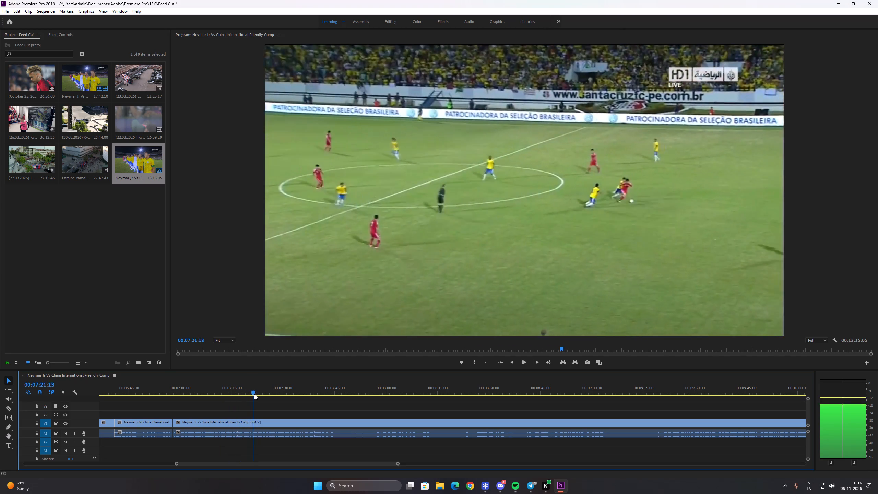
drag(254, 394, 294, 395)
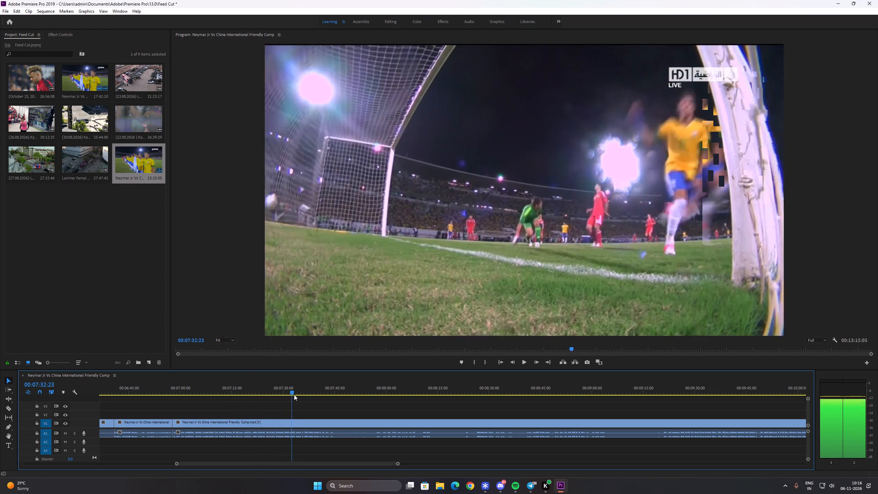
drag(294, 395, 323, 396)
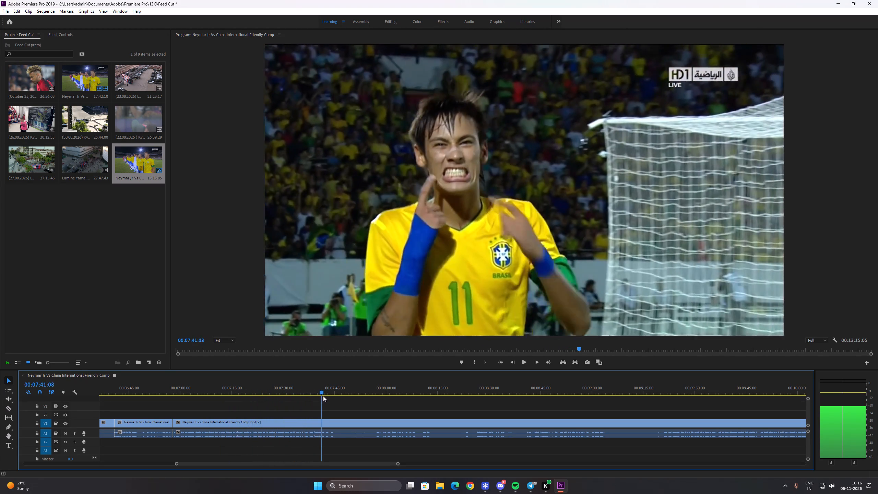
drag(323, 396, 351, 392)
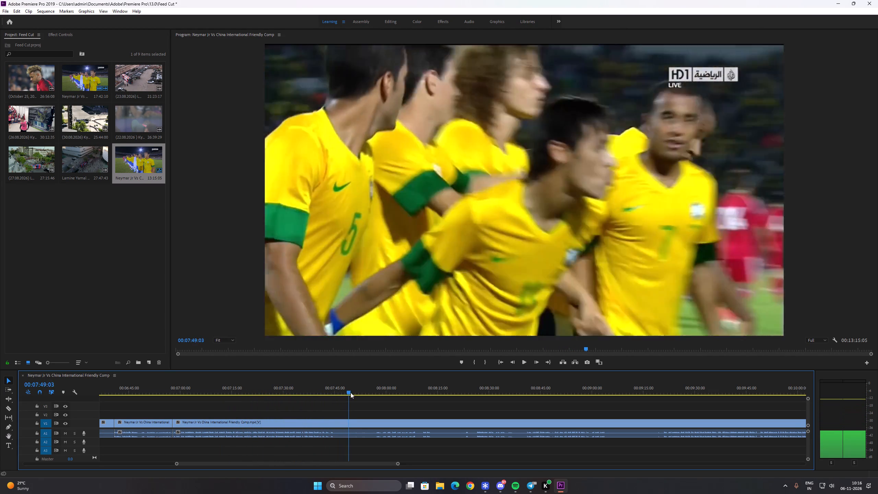
Split the clip at 00:08:07:48, at the end of the crowd shot at match time 62:51, select the following portion and save the project.
drag(351, 392, 378, 394)
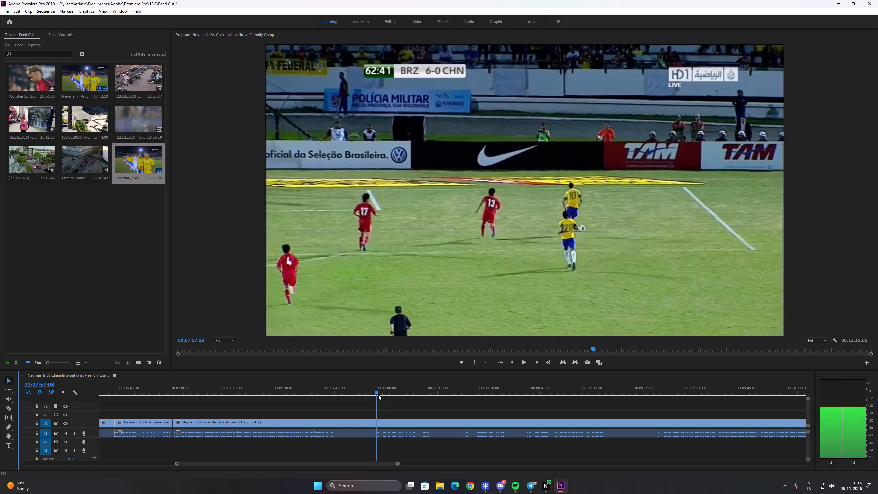
drag(378, 394, 416, 398)
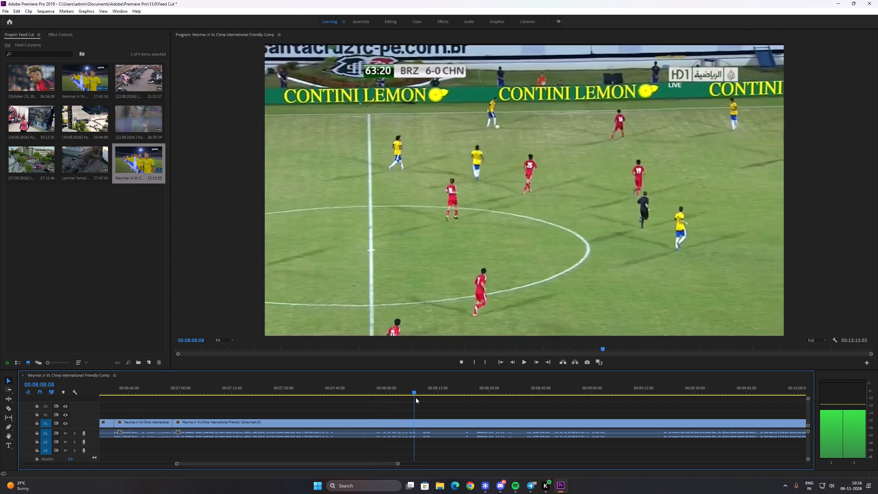
drag(416, 398, 415, 400)
key(c)
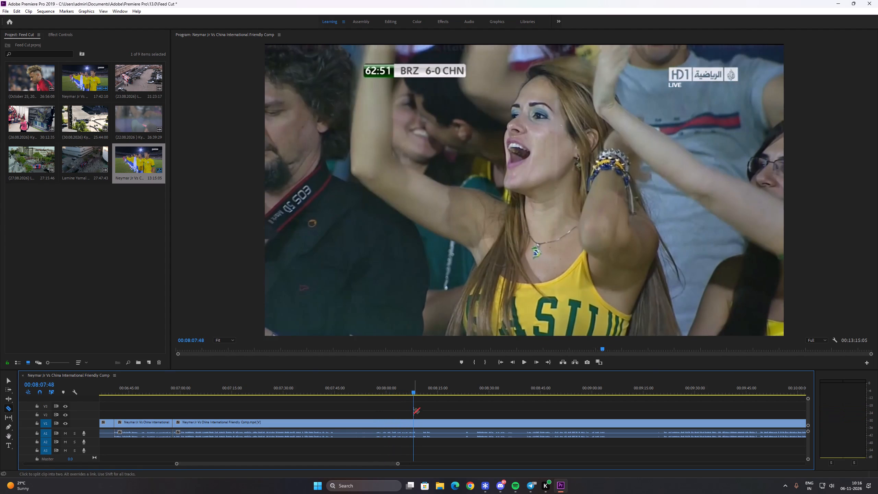
click(414, 425)
key(v)
click(438, 427)
key(space)
key(space)
drag(256, 465, 270, 467)
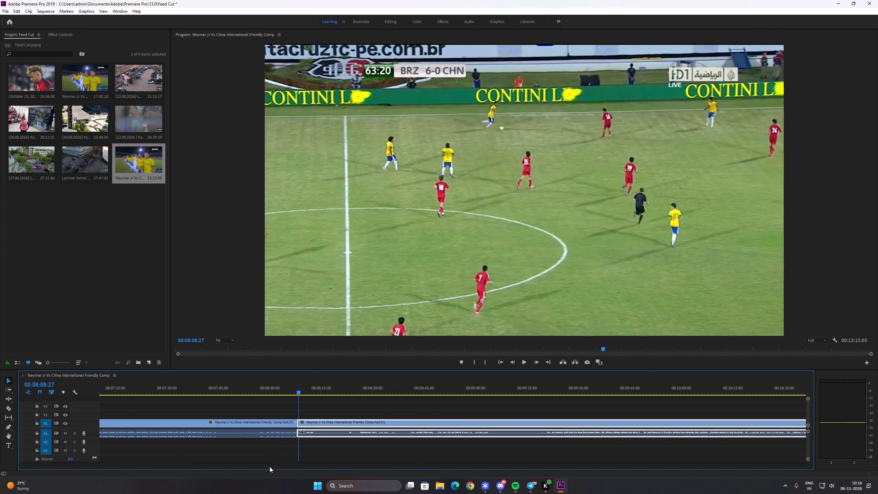
drag(270, 467, 282, 468)
key(ctrl+s)
Split the clip again at 00:08:10:28, at match time 63:22, and ripple-delete the short section between the two cuts.
drag(198, 390, 208, 392)
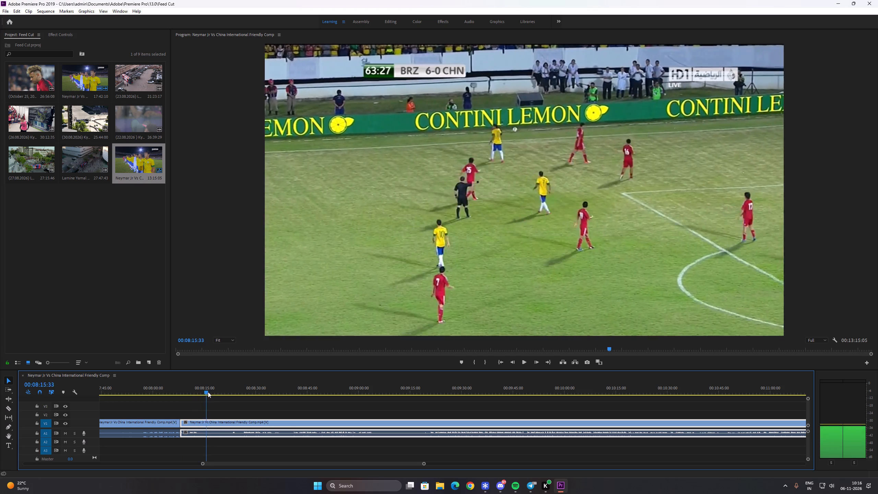
drag(208, 392, 190, 388)
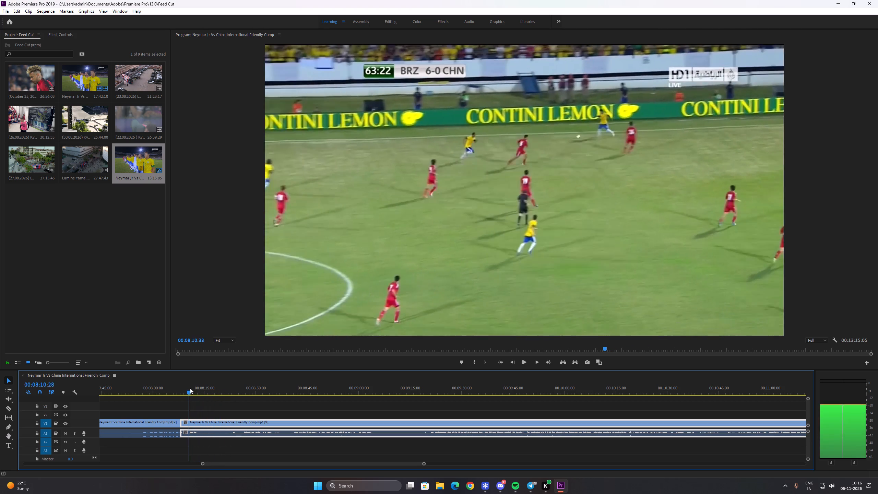
drag(190, 388, 190, 388)
key(c)
click(189, 422)
key(v)
key(ctrl+x)
ctrl+click(184, 422)
key(shift+Delete)
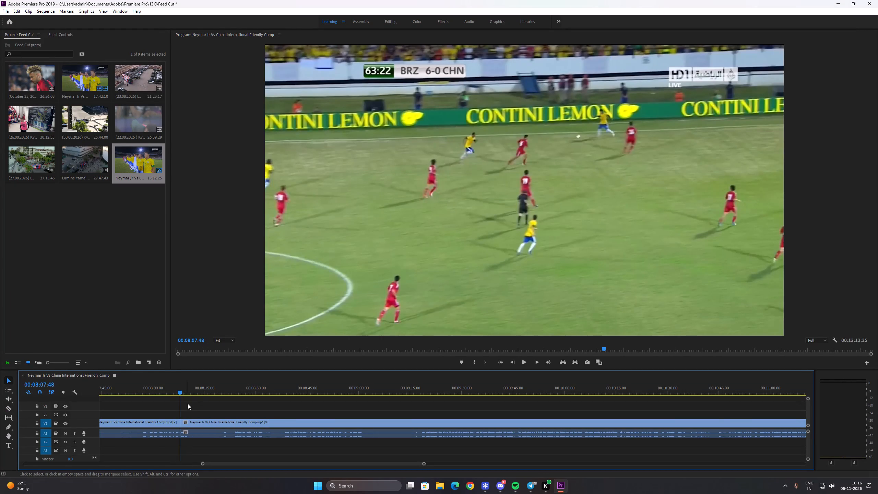
Split the clip at about 00:08:20, near match time 63:55, and select the portion after the cut.
drag(189, 385, 231, 390)
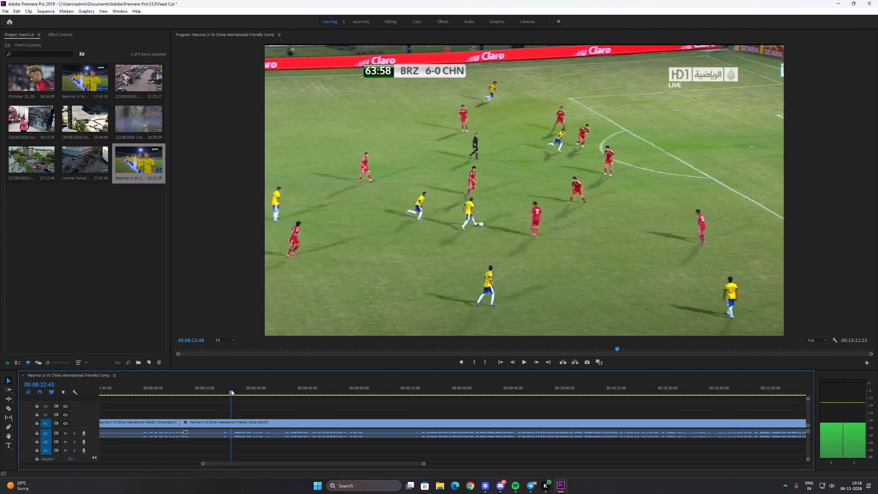
drag(231, 390, 223, 386)
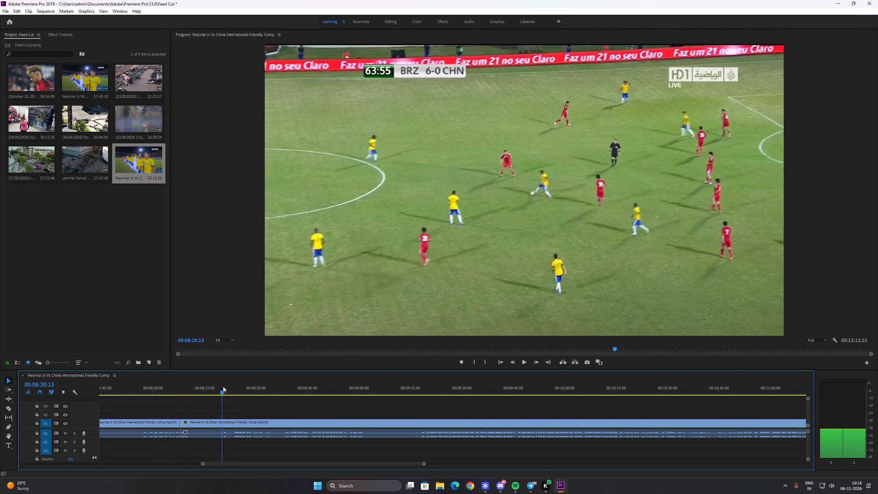
drag(223, 386, 222, 386)
key(c)
click(220, 422)
key(v)
click(230, 422)
Split the clip again at 00:08:38:28, at match time 65:34, and ripple-delete the section between the two cuts.
drag(232, 390, 239, 393)
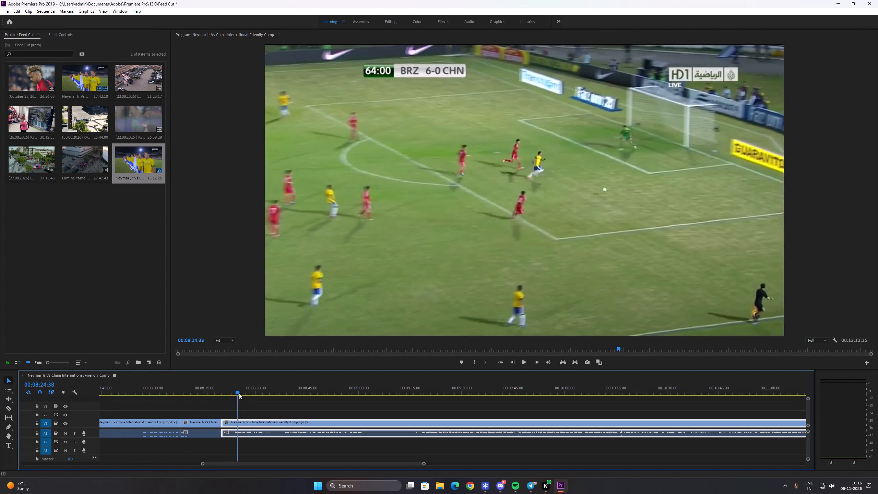
drag(239, 393, 284, 394)
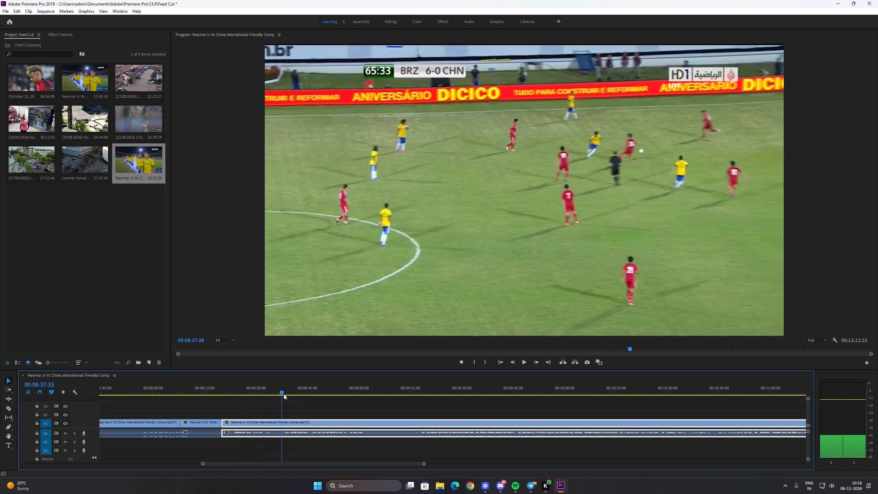
drag(284, 394, 286, 392)
key(c)
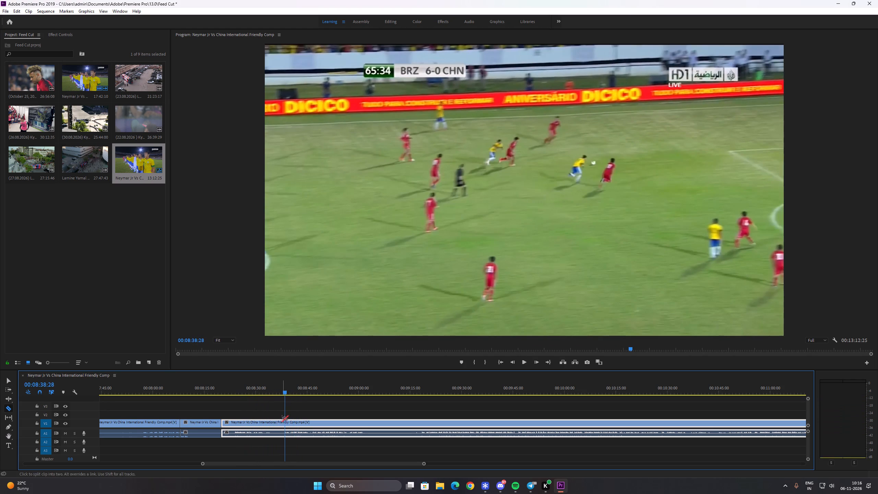
click(283, 422)
key(v)
key(ctrl+x)
ctrl+click(271, 422)
key(shift+Delete)
Split the clip at 00:08:29:23, at match time 66:06, and remove the section before the cut, closing its gap.
drag(234, 389, 239, 392)
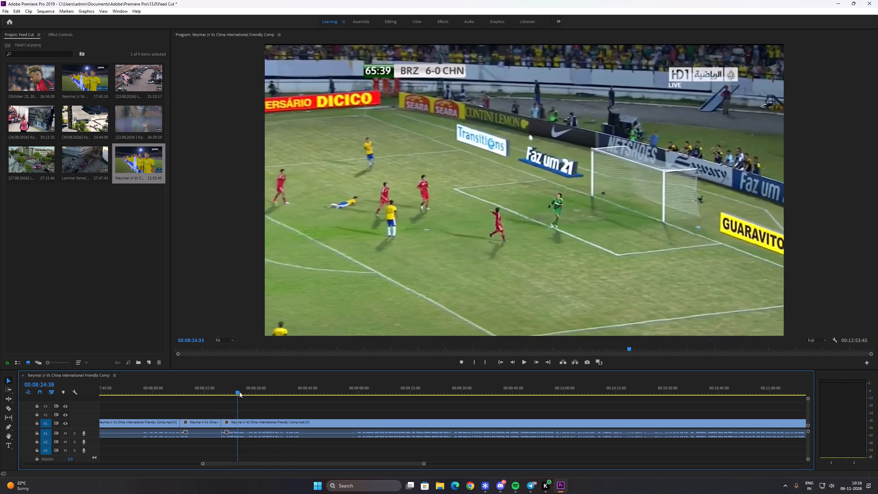
drag(239, 392, 258, 396)
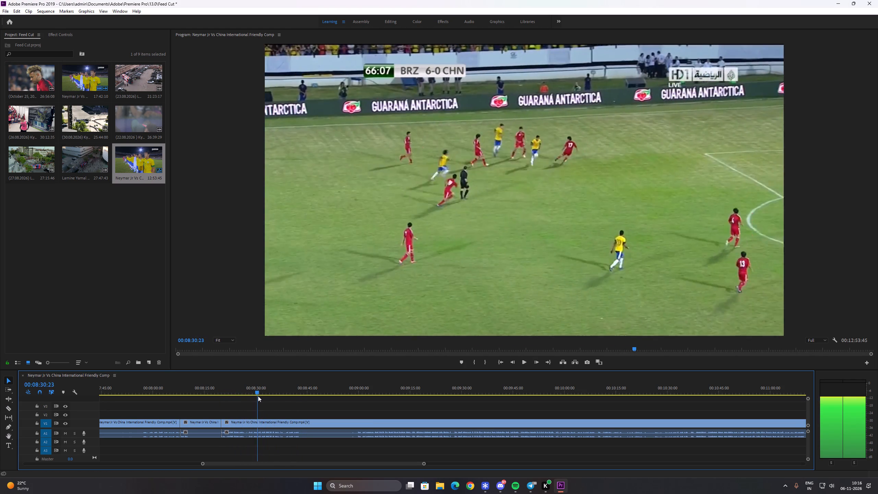
drag(258, 396, 255, 396)
key(c)
click(253, 421)
key(v)
click(236, 421)
key(ctrl+x)
ctrl+click(234, 423)
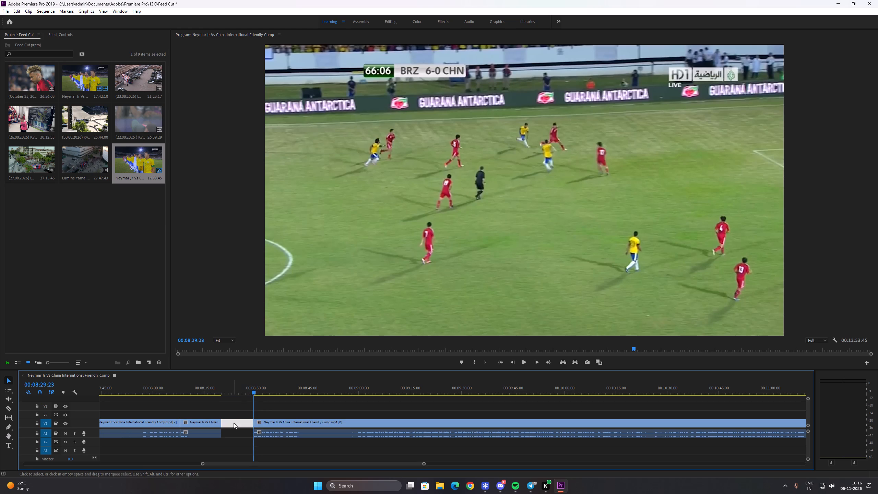
key(shift+Delete)
Split the clip at 00:08:27:03, at match time 66:13, and select the portion after the cut.
drag(228, 390, 253, 392)
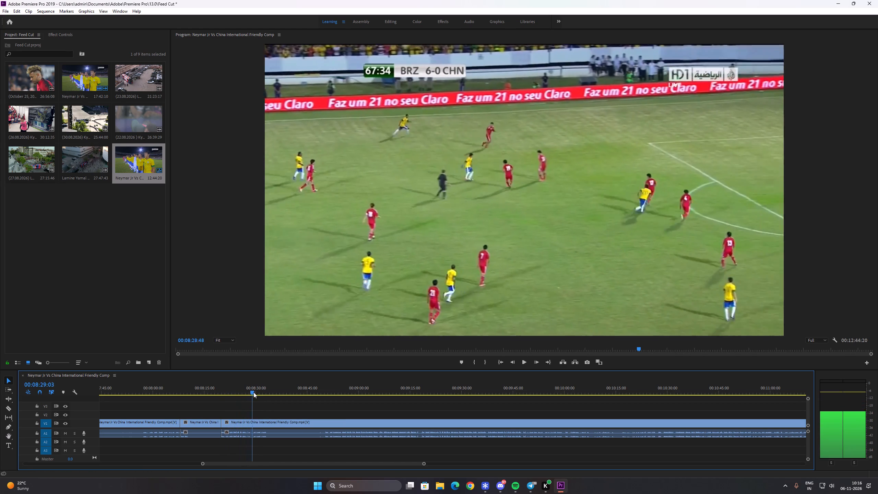
drag(253, 392, 247, 392)
key(c)
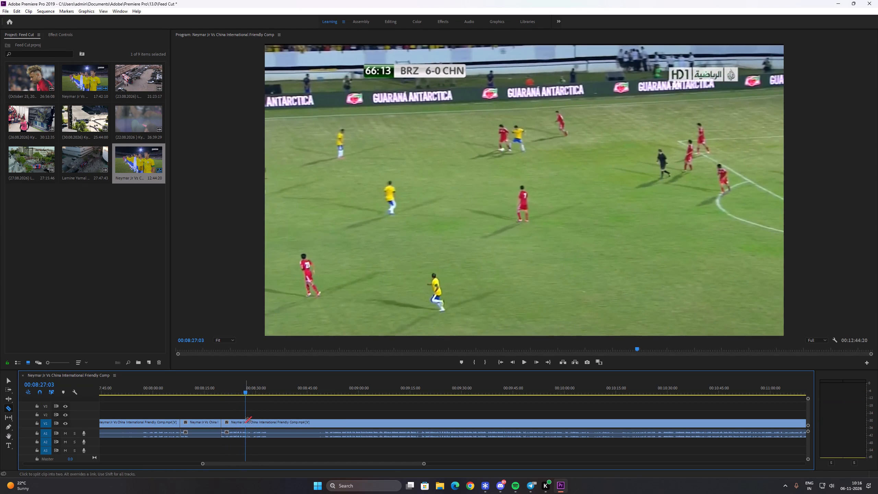
click(245, 421)
key(v)
click(260, 423)
Split the clip again at 00:09:49:18, at the shot of Neymar jogging, and remove the section between the two cuts, closing its gap.
drag(253, 386, 280, 400)
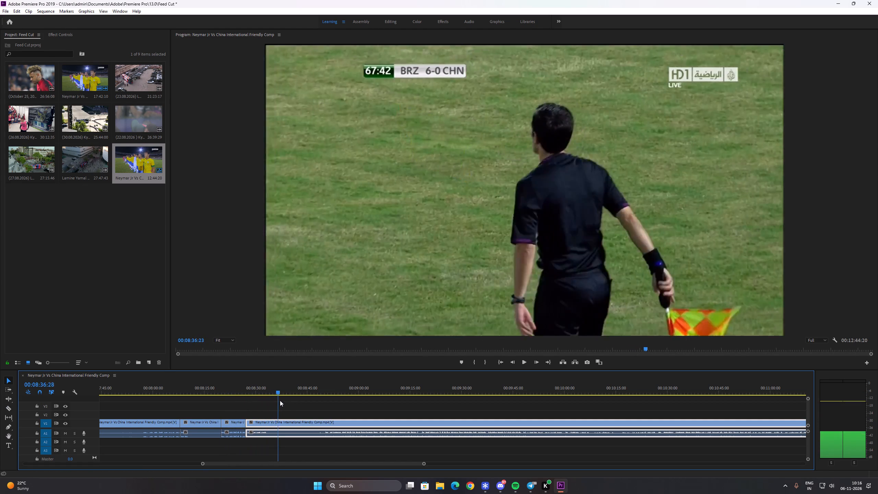
drag(280, 400, 345, 398)
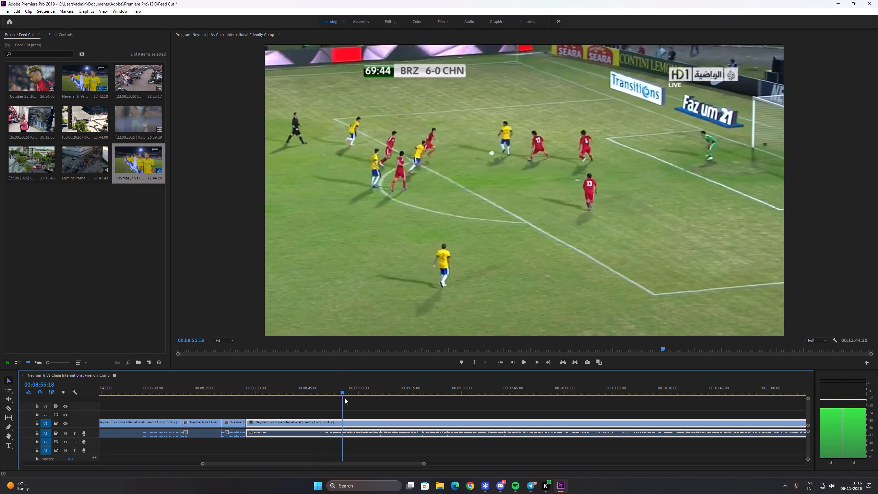
drag(345, 398, 354, 398)
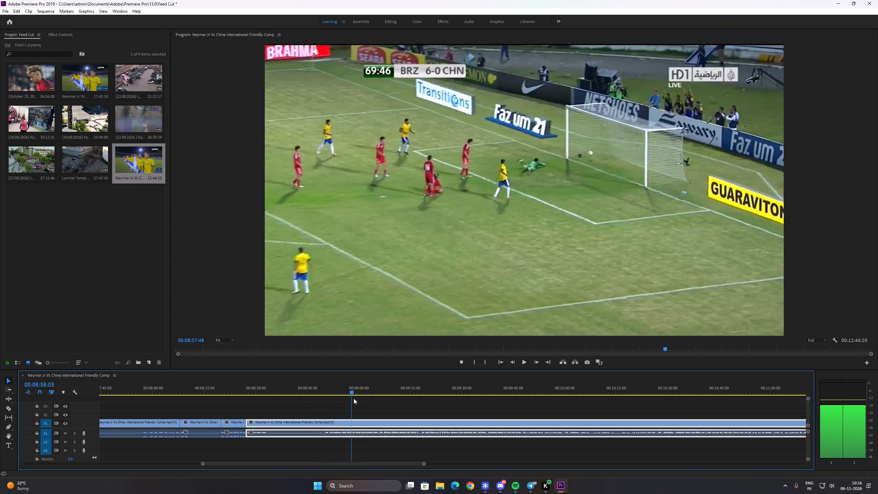
drag(354, 398, 407, 396)
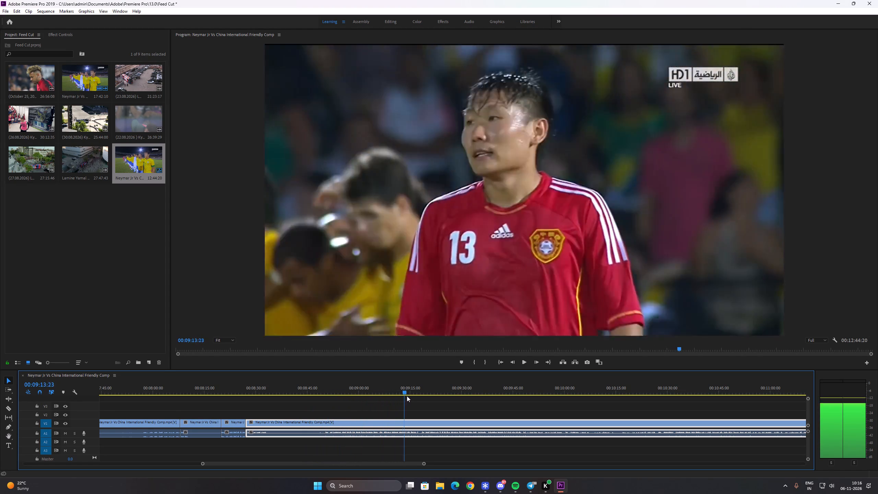
drag(407, 396, 463, 391)
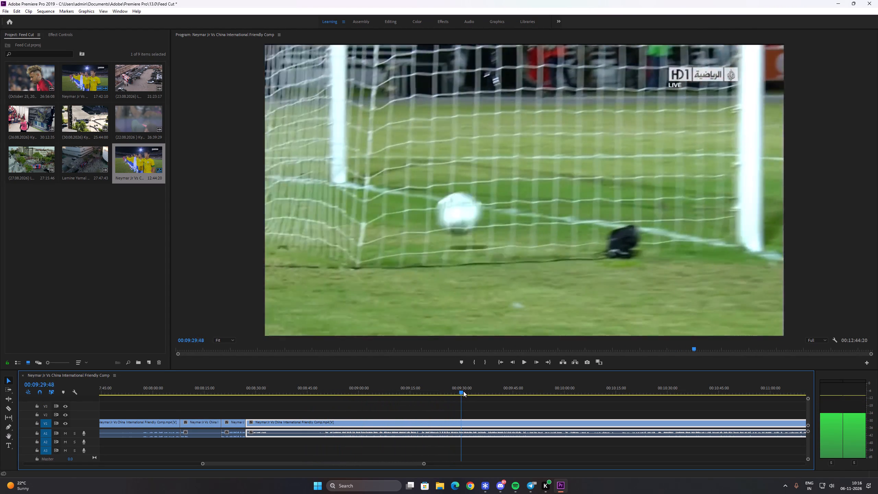
drag(463, 391, 503, 388)
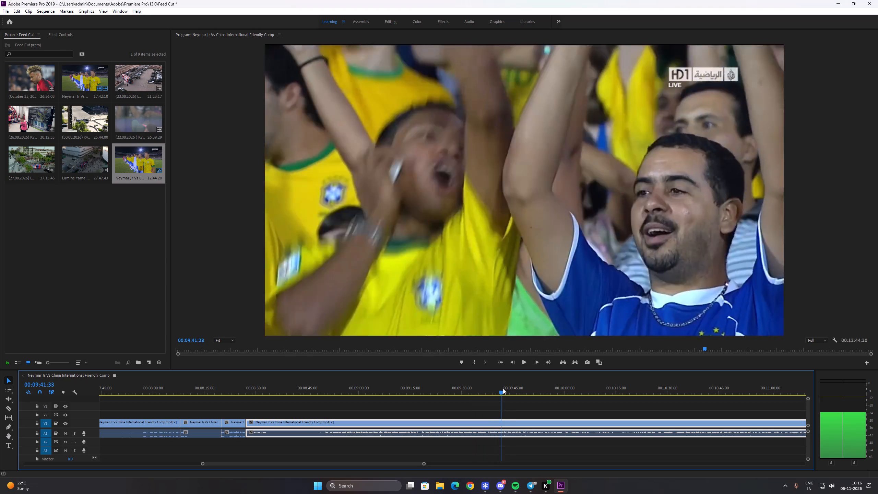
drag(503, 388, 532, 397)
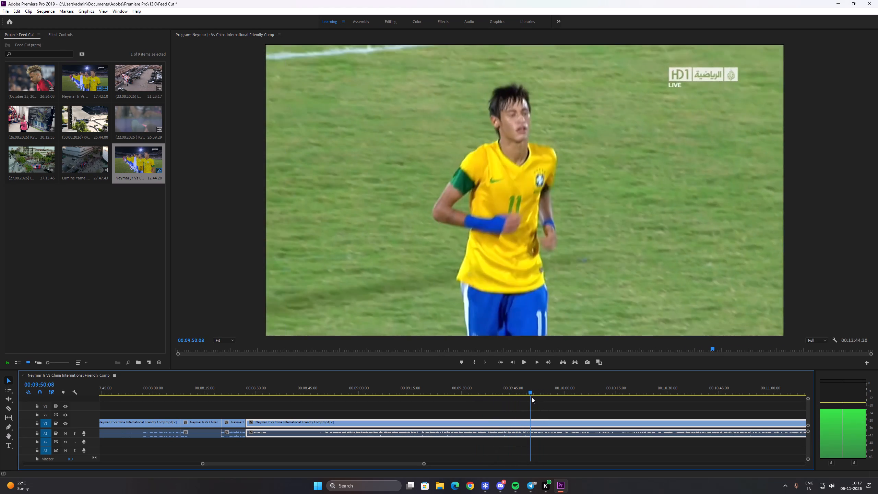
drag(532, 397, 529, 392)
key(c)
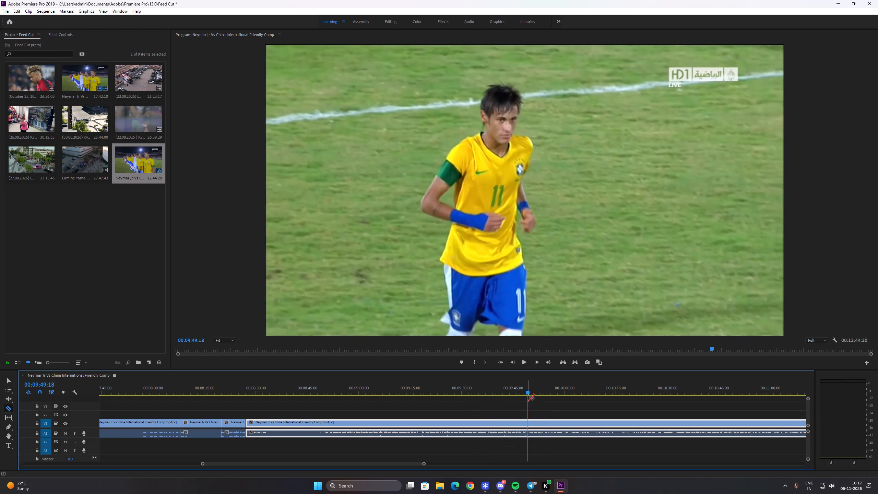
click(528, 421)
key(v)
key(ctrl+x)
ctrl+click(521, 422)
key(shift+Delete)
Split the clip at about 00:08:31, where Neymar's jogging shot gives way to the crowd, and select the following portion.
key(space)
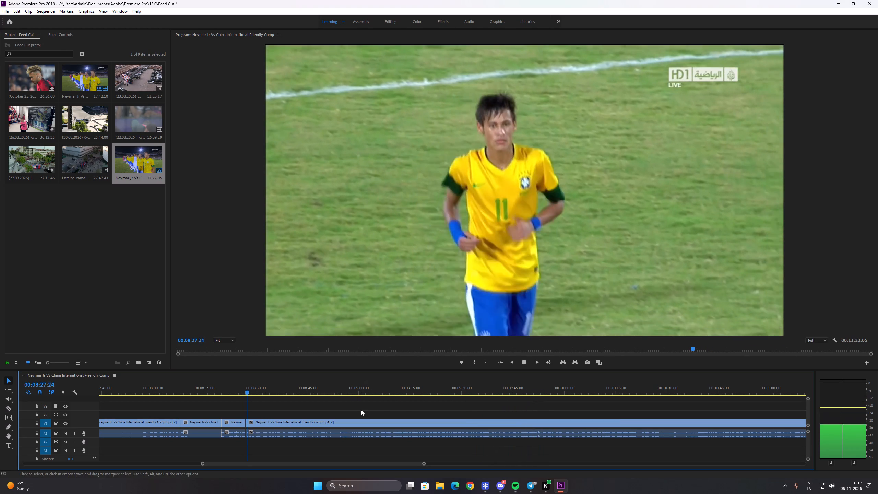
key(space)
drag(253, 391, 263, 396)
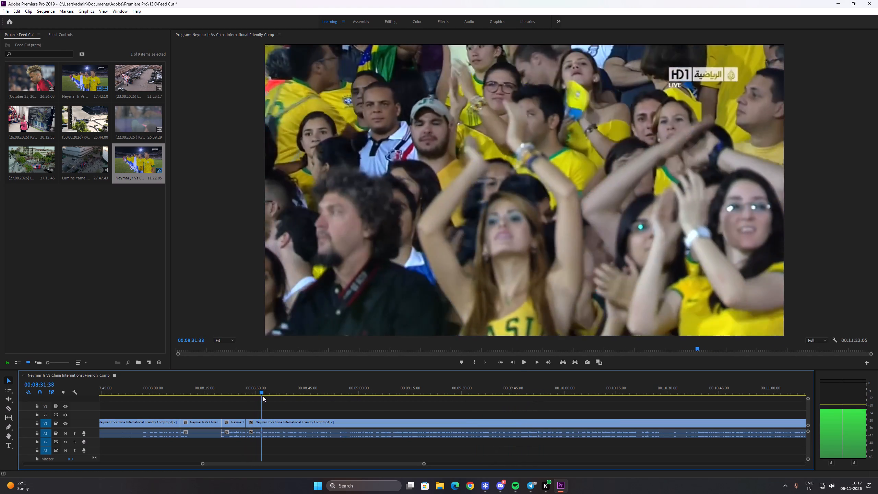
drag(263, 396, 259, 395)
key(c)
click(259, 420)
key(v)
click(272, 423)
Split the clip again at 00:08:33:48, at Neymar's close-up, and remove the short crowd section between the cuts, closing its gap.
drag(268, 392, 270, 396)
key(c)
click(271, 425)
key(v)
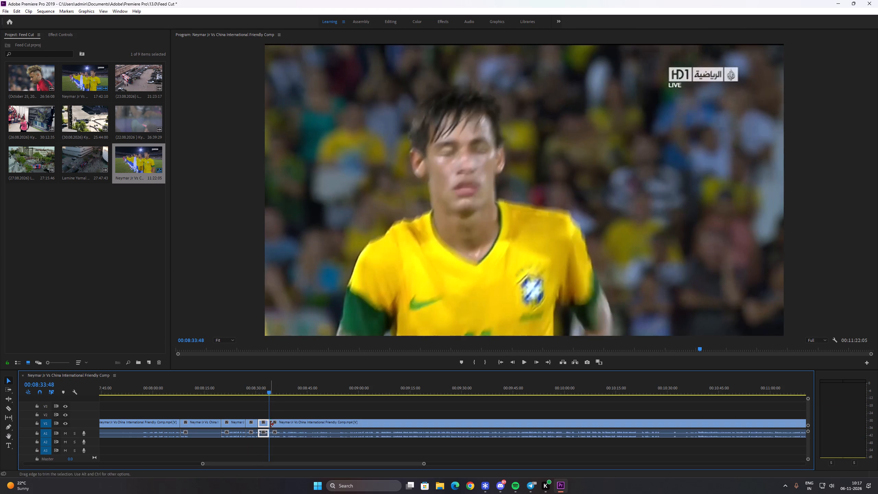
key(ctrl+x)
ctrl+click(265, 423)
key(shift+Delete)
Split the clip at about 00:08:51, near match time 74:06, select the portion after the cut and save the project.
drag(265, 386, 281, 394)
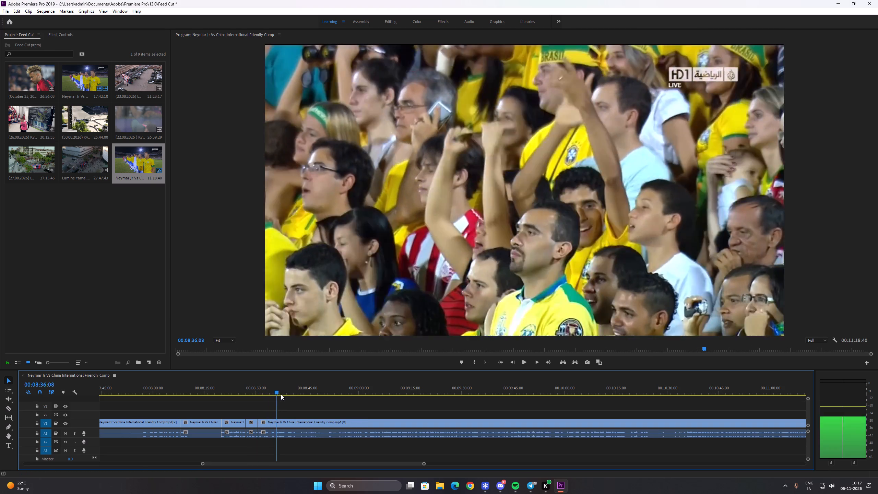
drag(281, 394, 314, 399)
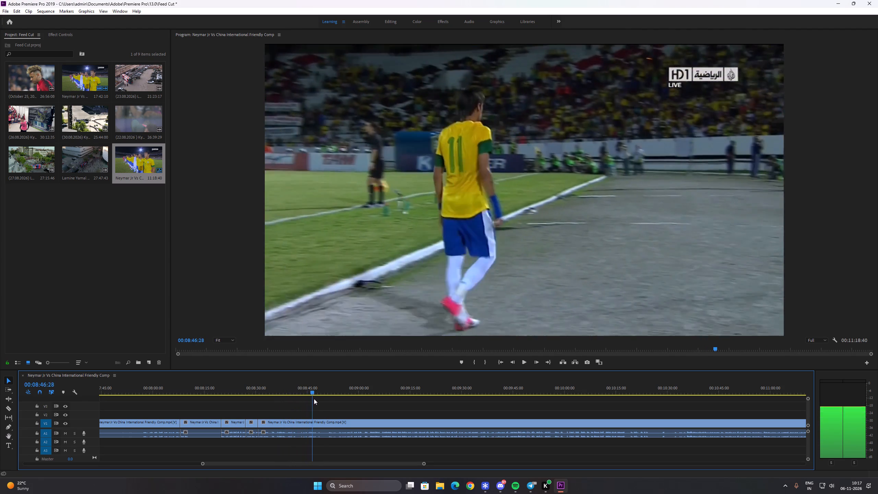
drag(314, 399, 334, 397)
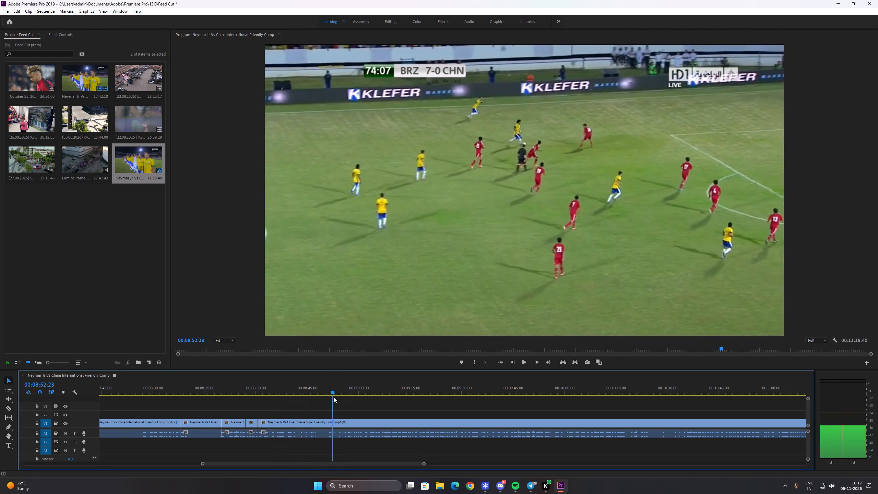
drag(334, 397, 330, 395)
key(c)
click(328, 422)
key(v)
click(342, 423)
key(space)
key(space)
drag(280, 463, 297, 469)
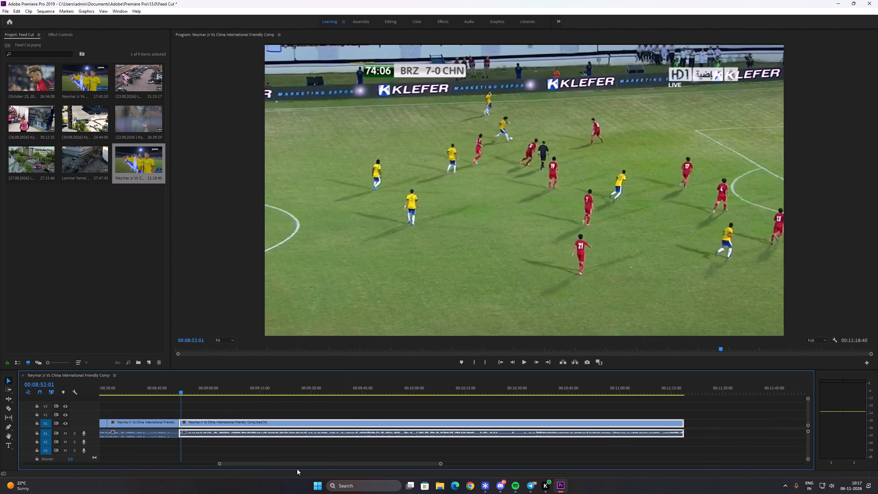
drag(297, 469, 297, 468)
key(ctrl+s)
Split the clip again at 00:10:29:10, at the bench shot at match time 82:39, and remove the section between the cuts, closing its gap.
drag(183, 389, 211, 389)
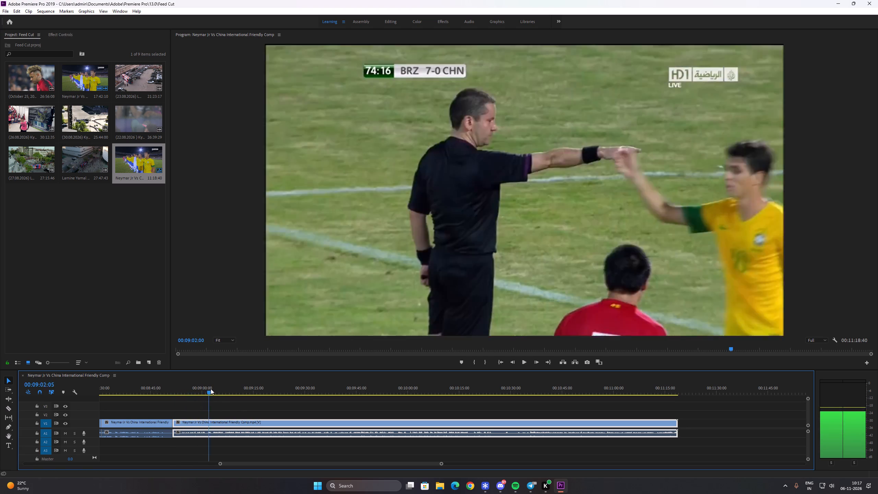
drag(211, 389, 282, 385)
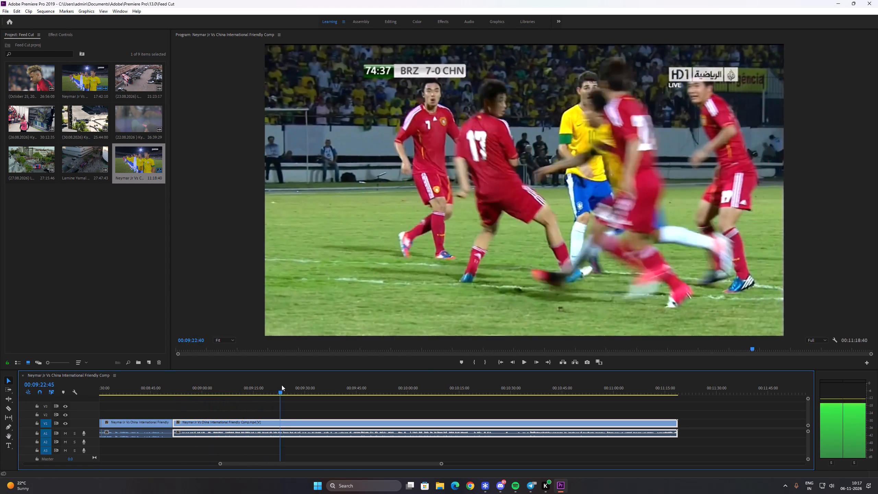
drag(282, 385, 345, 386)
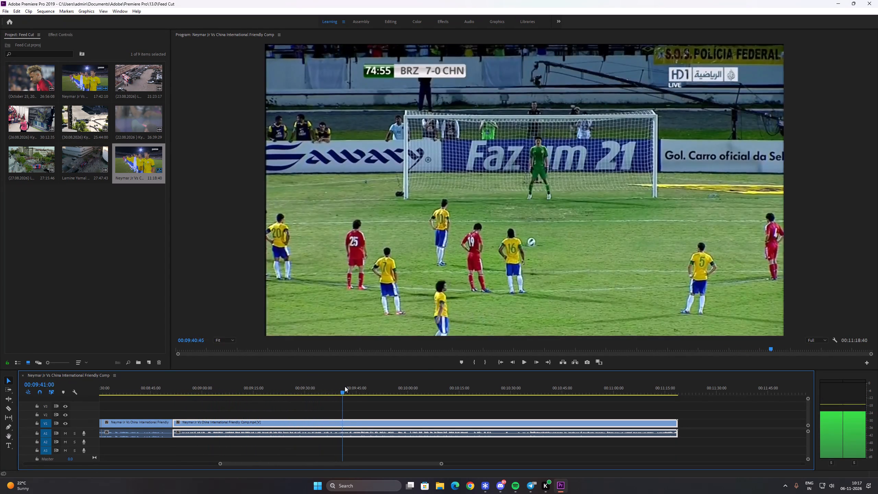
drag(345, 386, 405, 388)
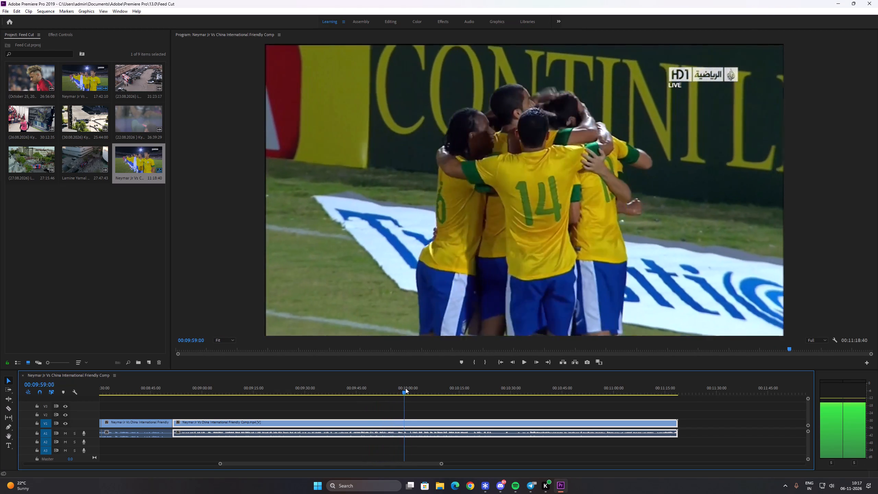
drag(405, 388, 464, 387)
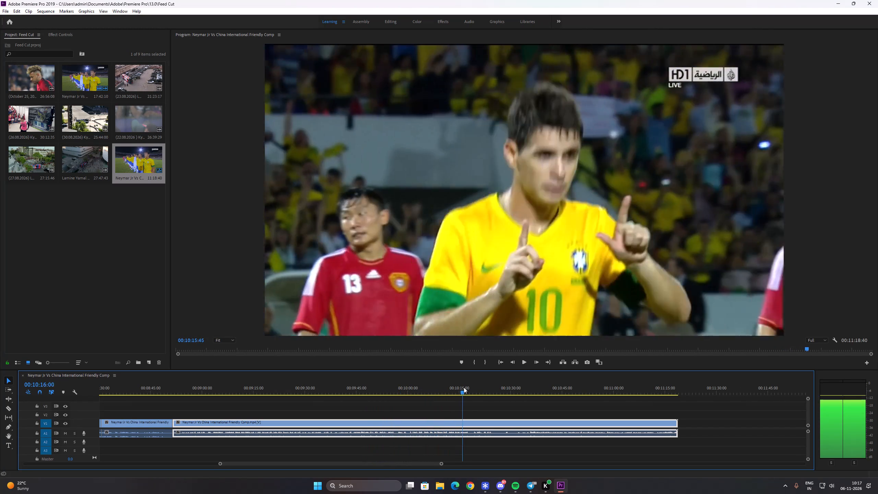
drag(464, 387, 518, 396)
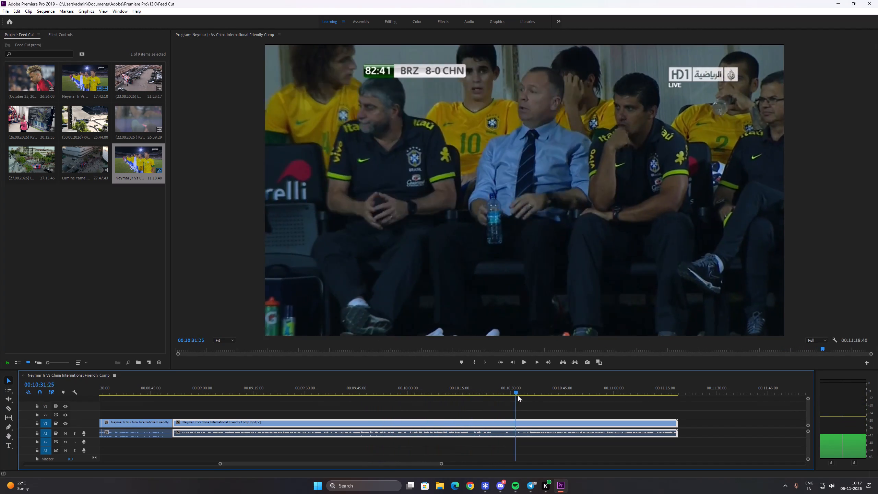
drag(518, 396, 505, 387)
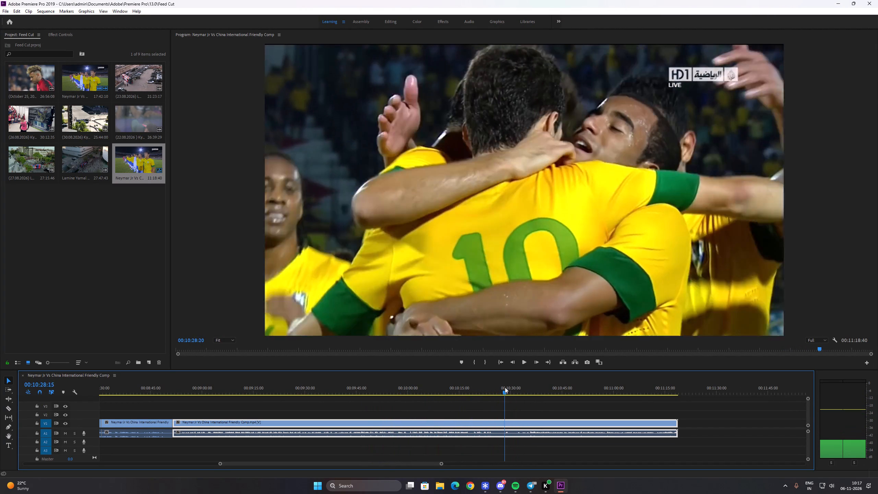
drag(505, 387, 509, 394)
key(c)
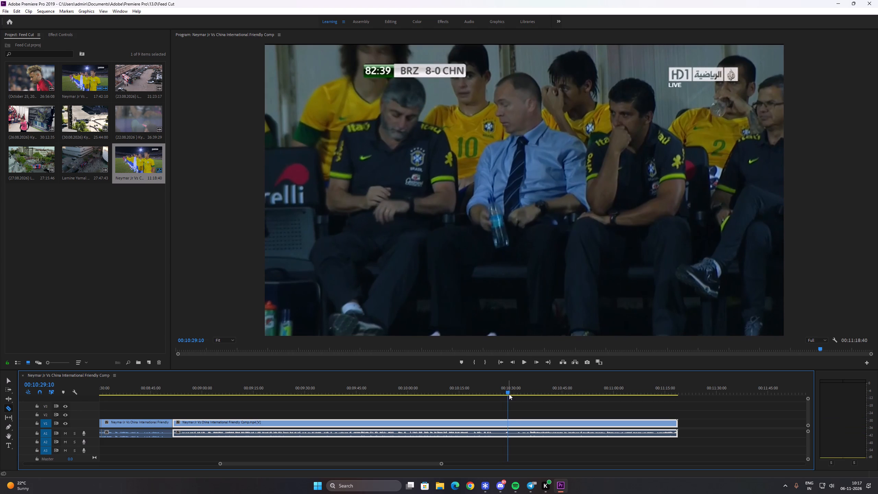
click(507, 422)
key(v)
key(ctrl+x)
ctrl+click(499, 424)
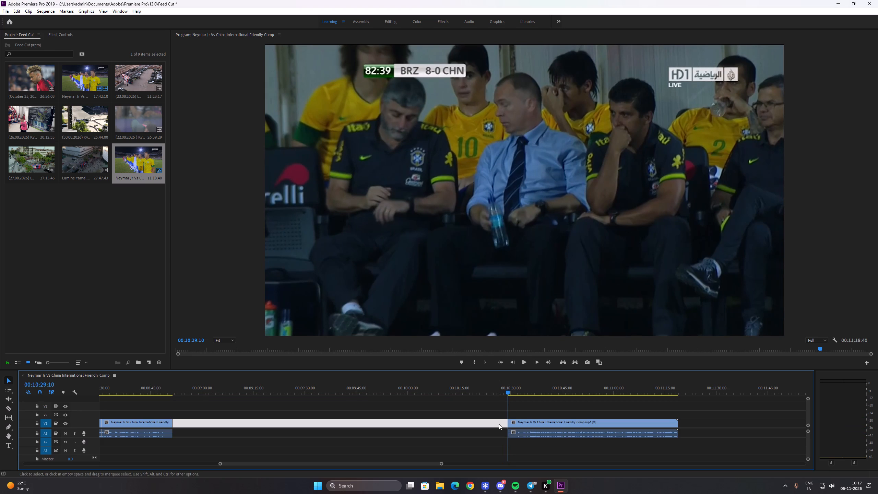
key(shift+Delete)
Split the clip at 00:09:02:10, at the split-screen studio shot, and select the portion after the cut.
key(ctrl+alt+space)
key(space)
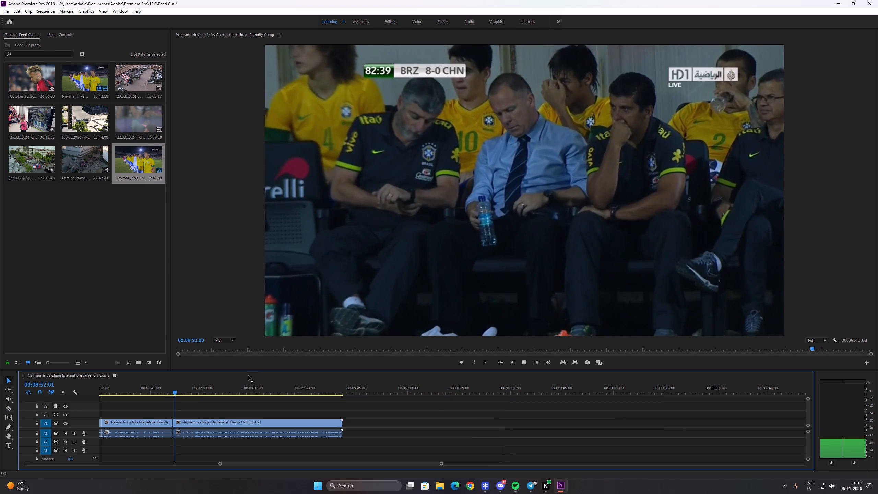
key(space)
drag(182, 391, 182, 391)
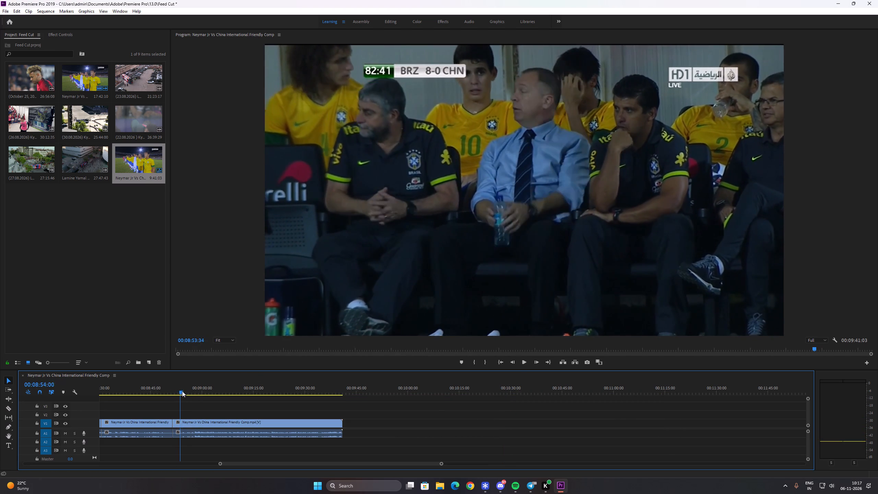
drag(182, 391, 218, 400)
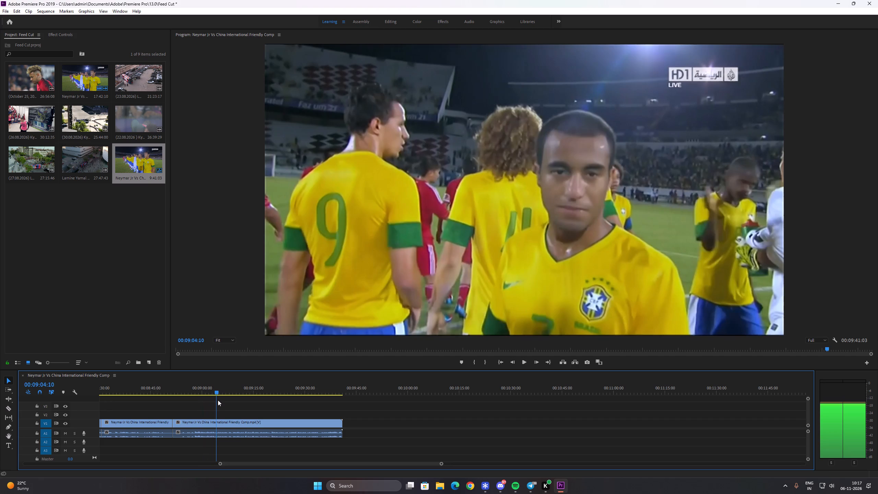
drag(218, 400, 211, 400)
right_click(211, 400)
key(c)
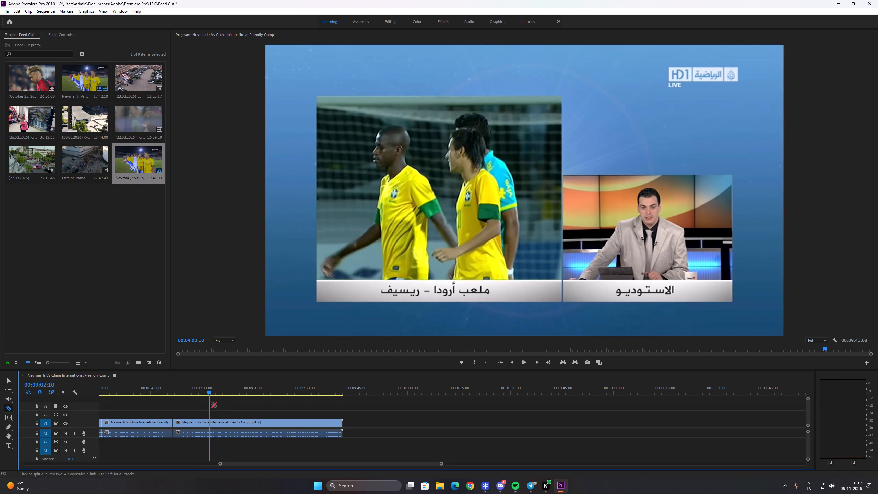
click(210, 423)
key(v)
click(224, 425)
Split the clip at about 00:09:13, just after the shot of the applauding crowd begins.
key(space)
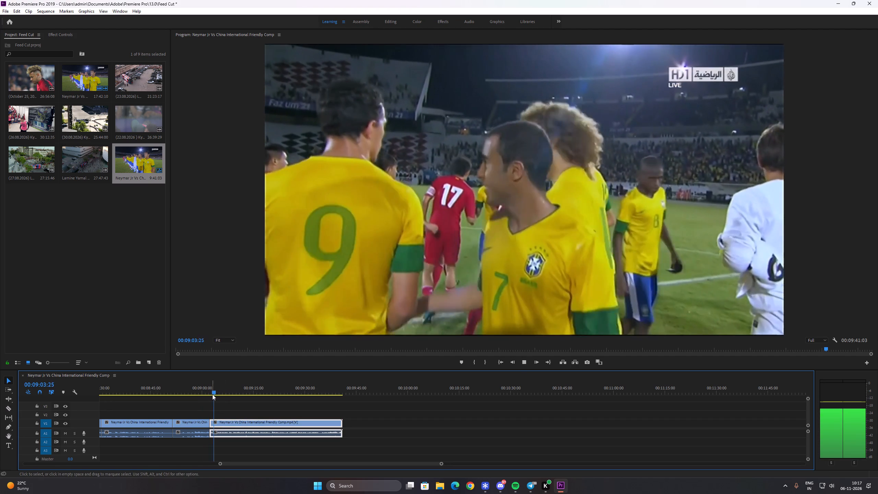
key(space)
drag(215, 390, 242, 409)
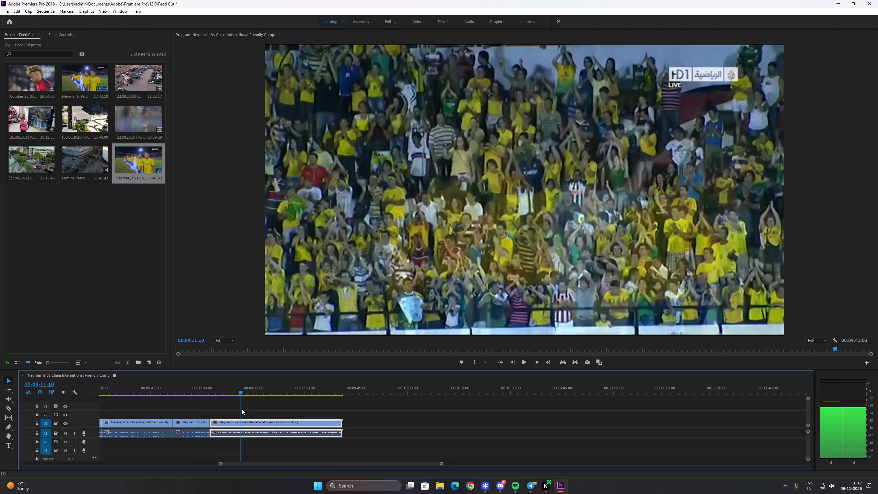
drag(242, 409, 249, 411)
key(c)
click(248, 426)
key(v)
Split the clip again at 00:09:10:40, as the applauding players' shot ends, and remove the short section between the cuts, closing its gap.
drag(221, 388, 220, 390)
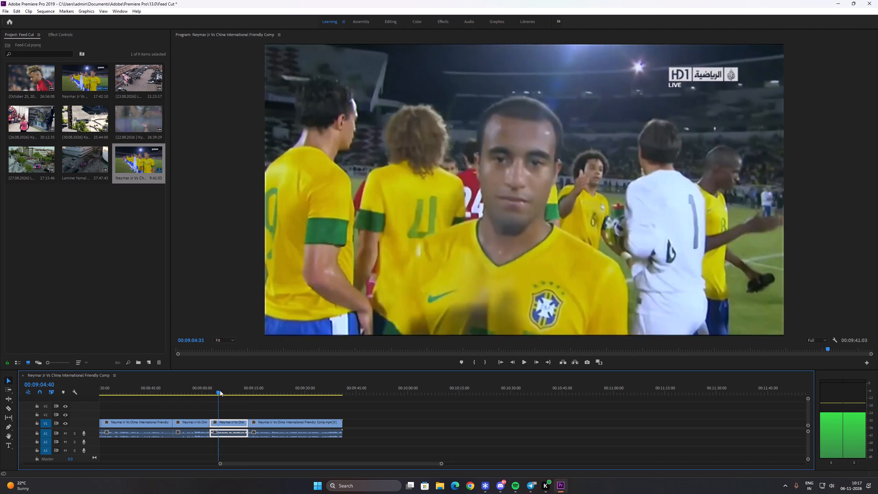
drag(220, 390, 237, 400)
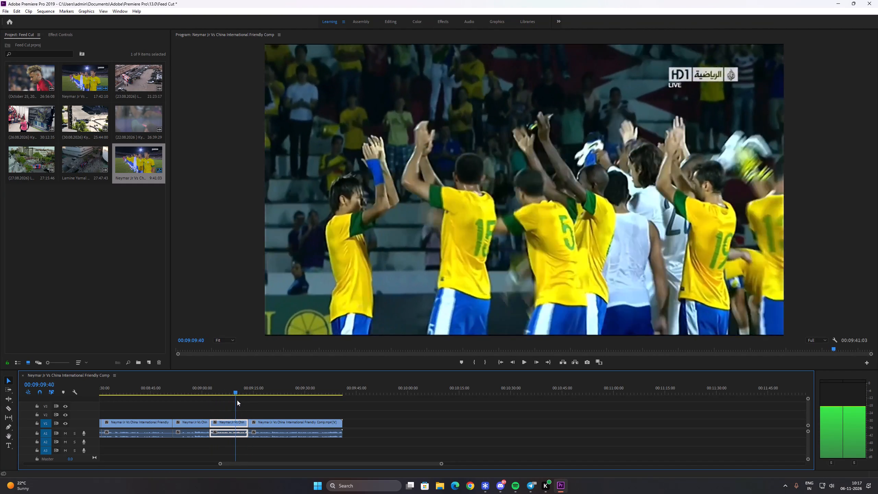
drag(237, 400, 240, 407)
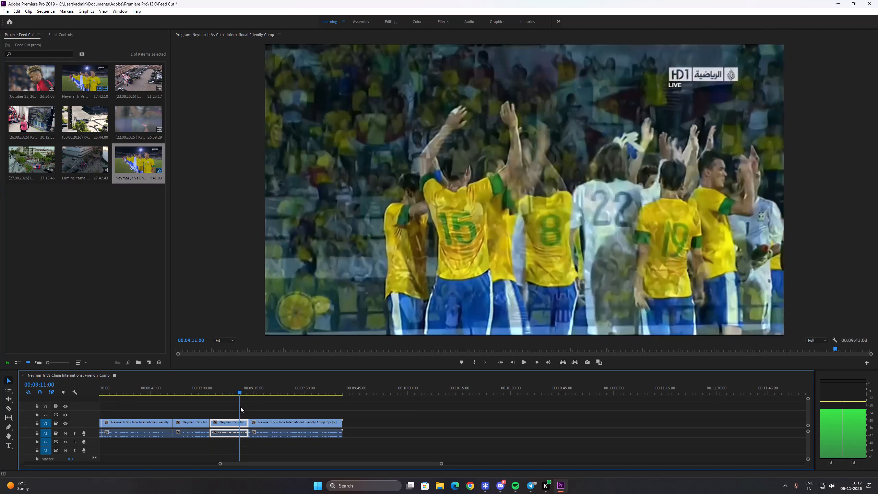
drag(240, 407, 240, 407)
key(c)
click(240, 423)
key(v)
click(241, 424)
key(ctrl+x)
ctrl+click(242, 424)
ctrl+click(244, 424)
key(ctrl+x)
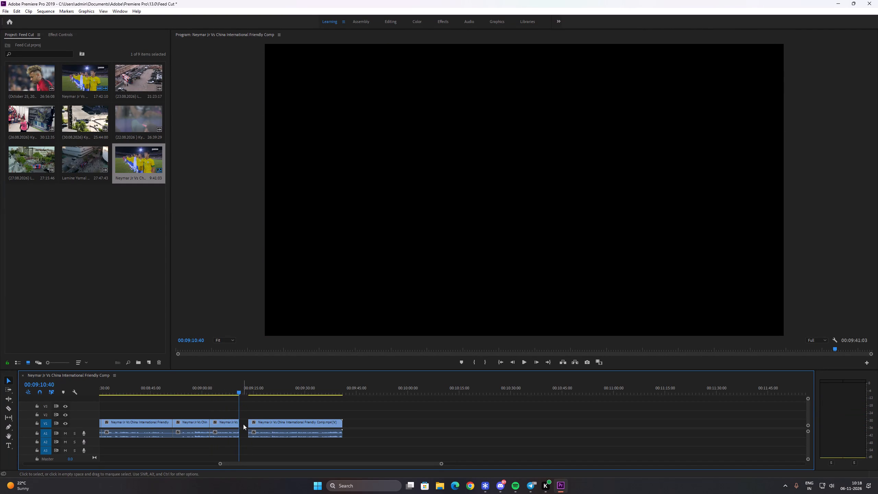
click(243, 424)
click(243, 424)
click(243, 424)
key(shift+Delete)
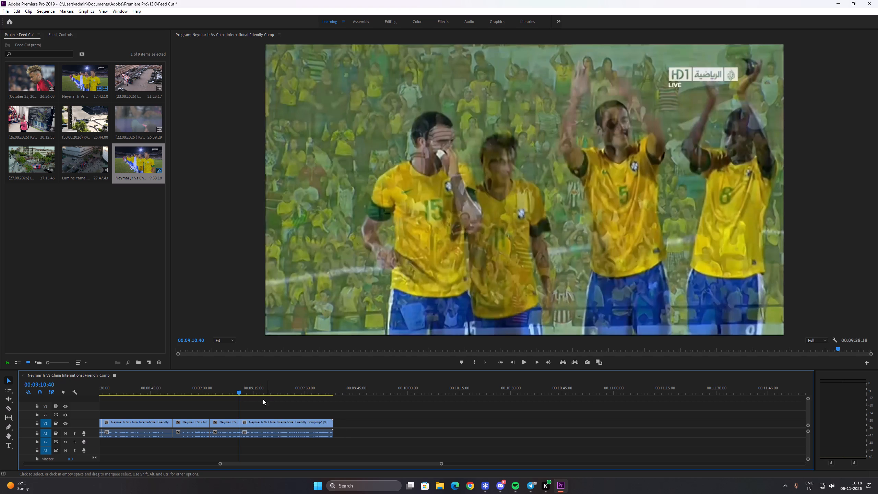
Split the clip at about 00:09:13:15, at the cheering crowd shot, and select the portion after the cut.
drag(243, 389, 250, 397)
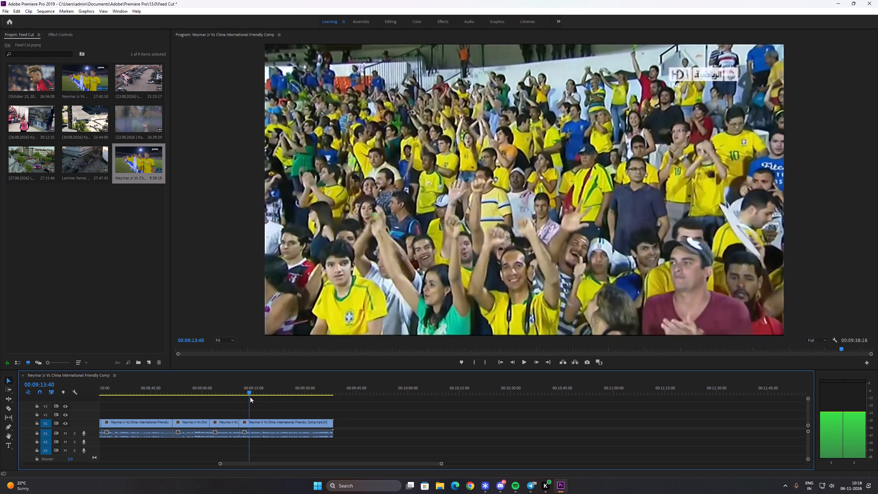
drag(250, 397, 249, 397)
key(c)
click(247, 420)
key(v)
click(256, 422)
Split the clip again at about 00:09:20, where Neymar is embraced by a teammate, and remove the section between the cuts, closing its gap.
drag(256, 394, 263, 398)
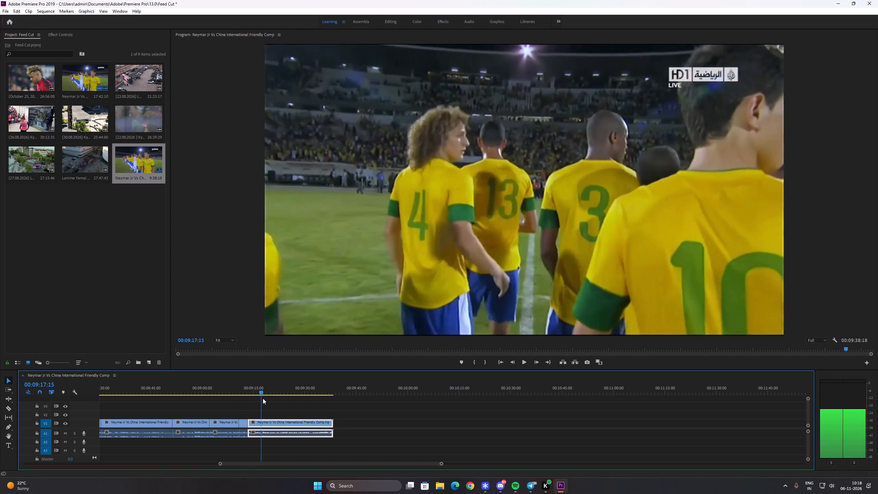
drag(263, 398, 274, 406)
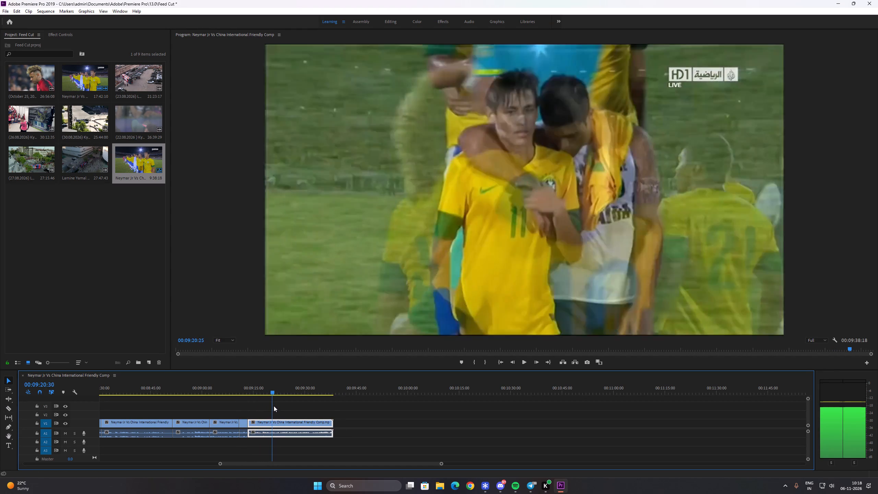
drag(274, 406, 274, 406)
key(c)
click(274, 423)
key(v)
key(ctrl+x)
ctrl+click(267, 423)
key(shift+Delete)
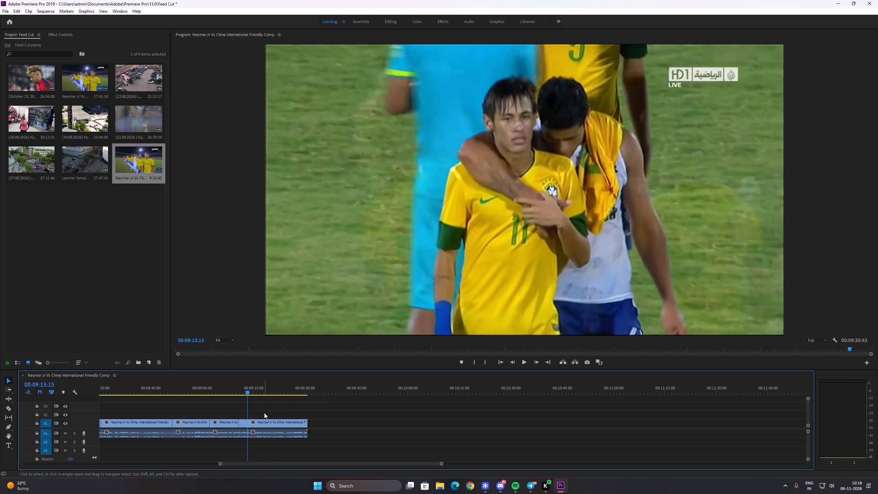
Split the clip at 00:09:15:10, at the end of Neymar's shot with his teammate, and select the portion after the cut.
click(257, 392)
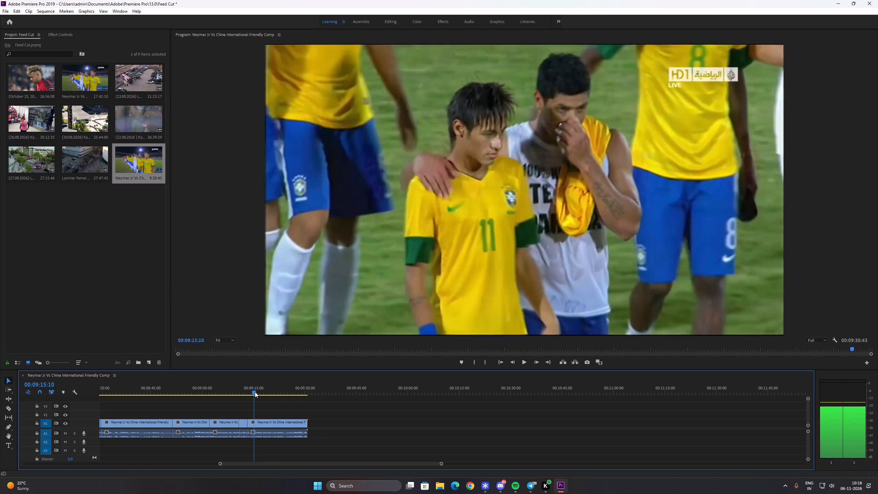
key(c)
click(254, 421)
key(v)
click(257, 422)
Split the clip again at 00:09:27:00, where Neymar holds his head, remove the section between the cuts, closing its gap, and save the project.
drag(262, 390, 282, 402)
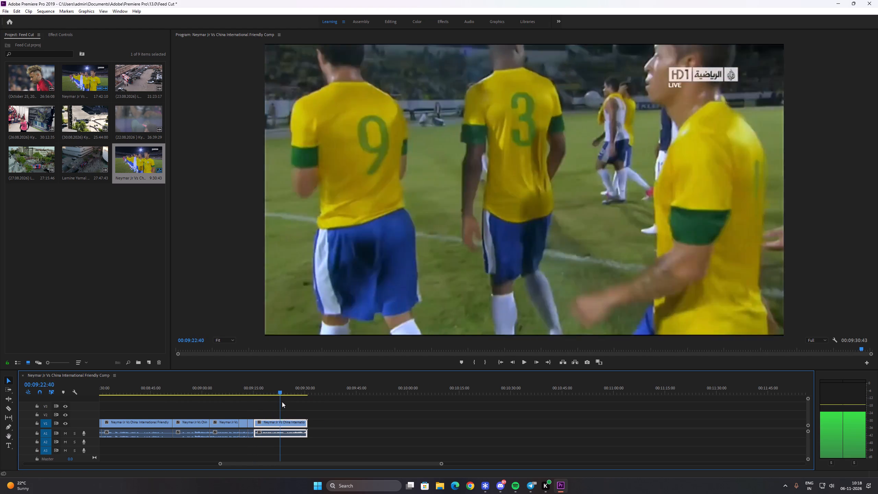
drag(282, 402, 295, 410)
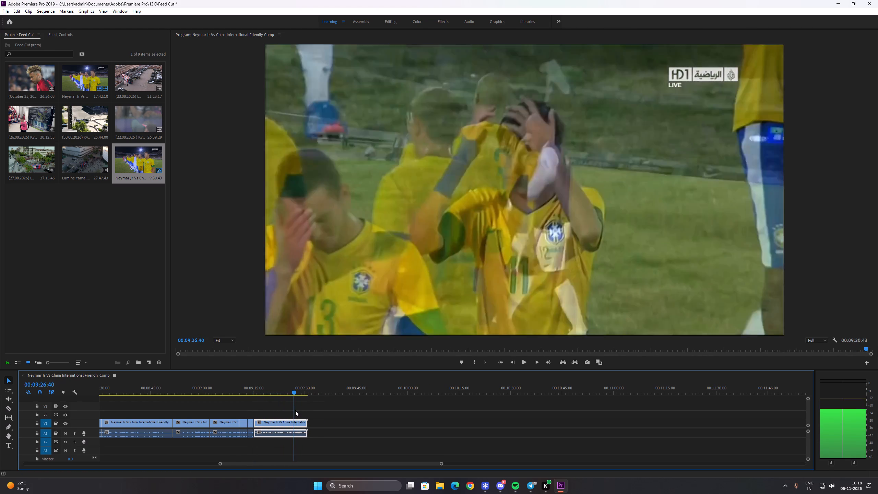
drag(295, 410, 296, 410)
key(c)
click(295, 421)
key(v)
key(ctrl+x)
ctrl+click(286, 423)
key(shift+Delete)
key(space)
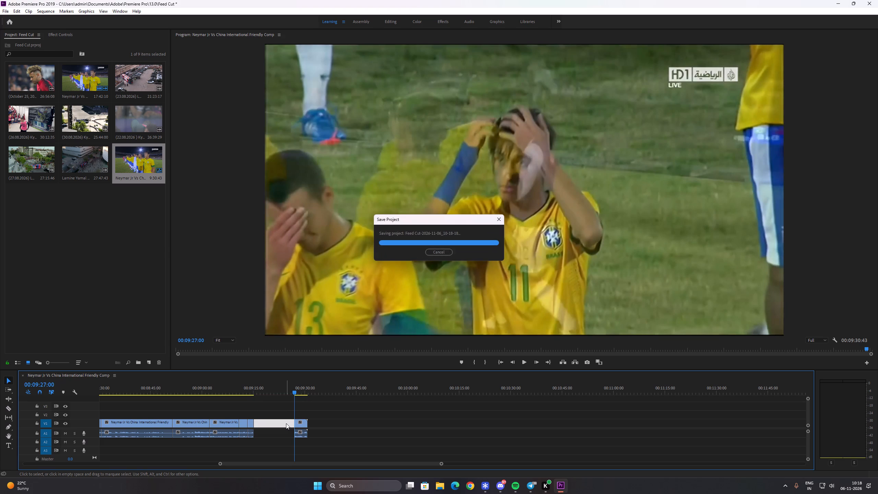
key(ctrl+s)
Split the clip at 00:08:57:10, at the bench shot at match time 82:44, and select the portion after the cut.
drag(258, 392, 263, 395)
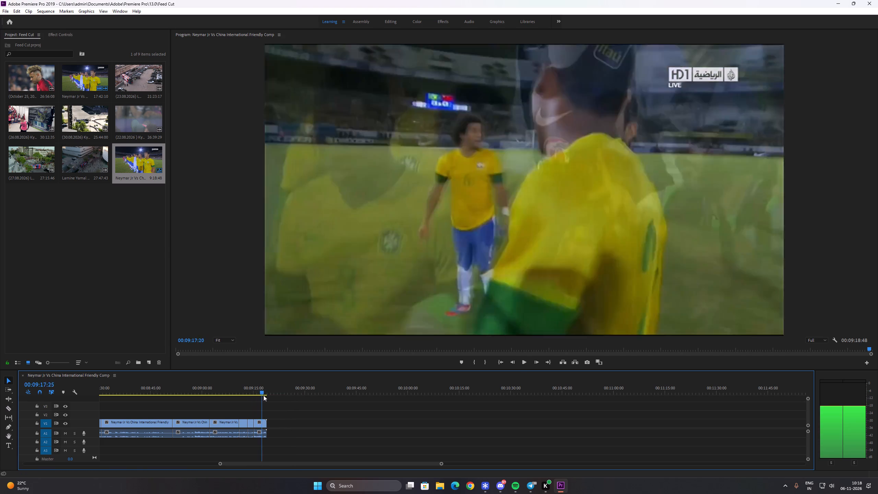
drag(263, 395, 204, 392)
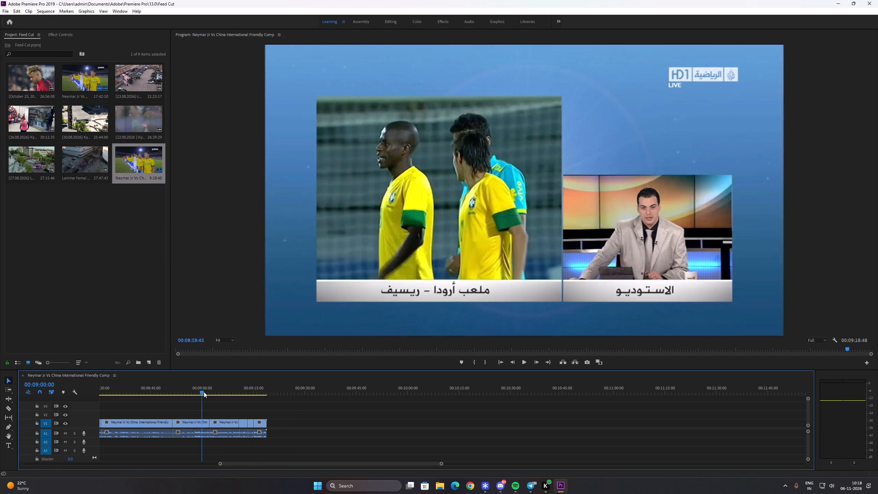
drag(204, 392, 201, 399)
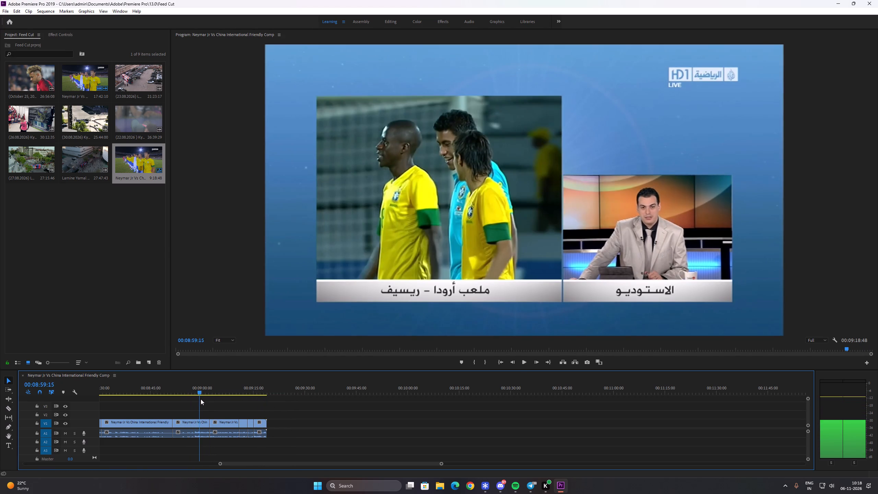
drag(201, 399, 193, 400)
key(c)
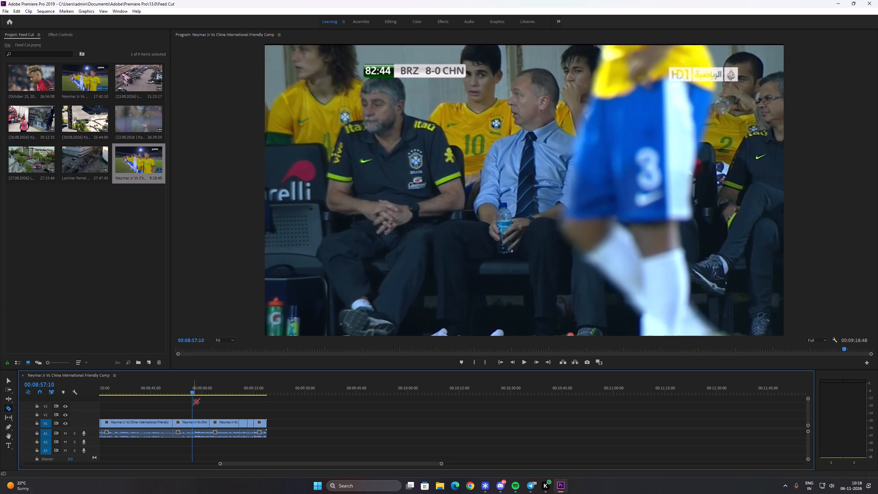
click(193, 423)
key(v)
click(198, 423)
Split the clip again at 00:08:57:39, in the split-screen studio shot, and remove the short section between the cuts, closing its gap.
key(equal)
key(equal)
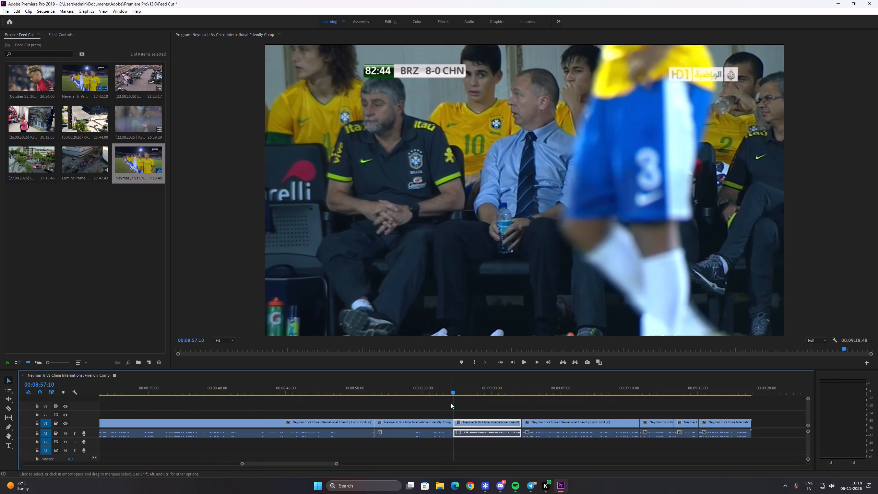
click(460, 390)
key(c)
key(v)
click(464, 389)
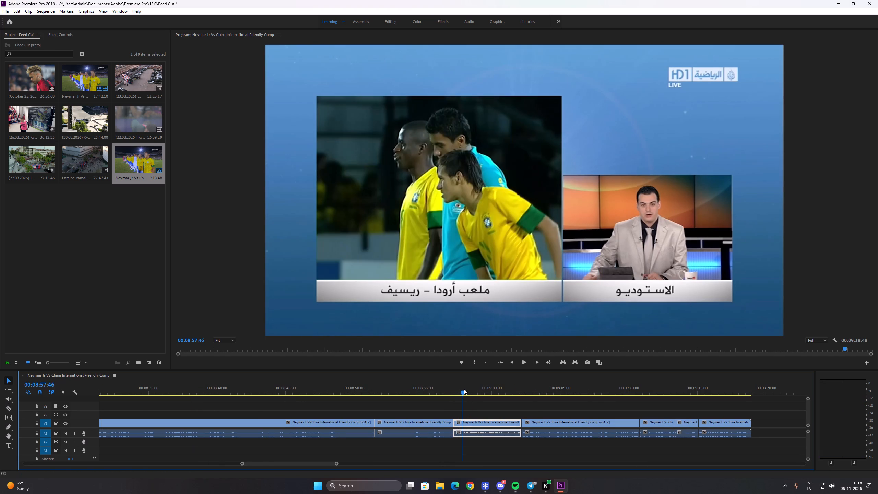
key(c)
click(460, 425)
key(v)
key(ctrl+x)
ctrl+click(458, 425)
key(shift+Delete)
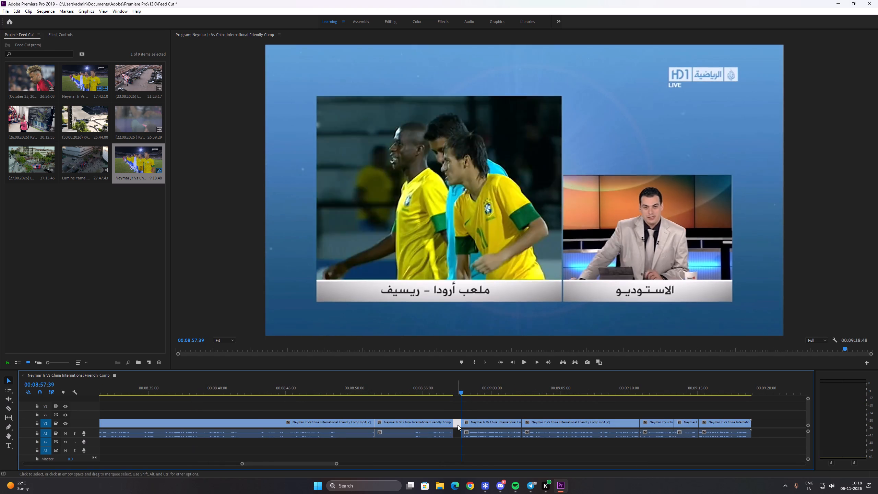
key(space)
key(space)
Check the split-screen studio section and save the project.
drag(468, 389, 500, 404)
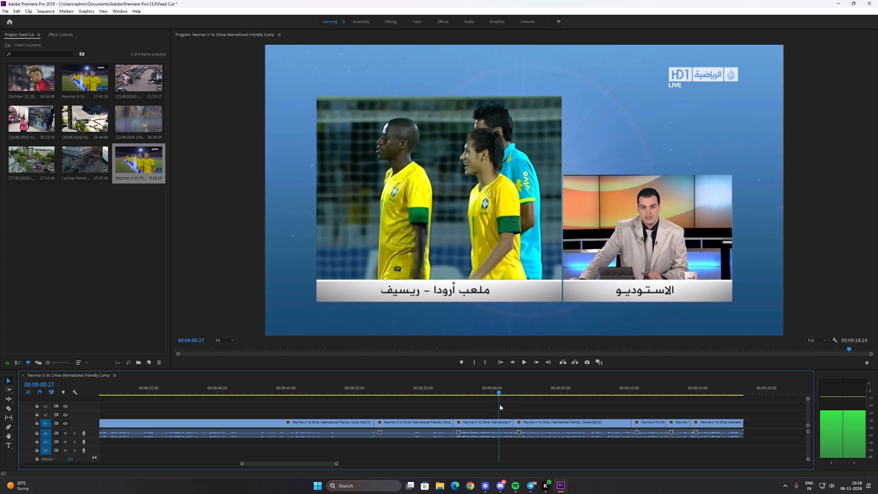
drag(500, 404, 507, 420)
click(503, 423)
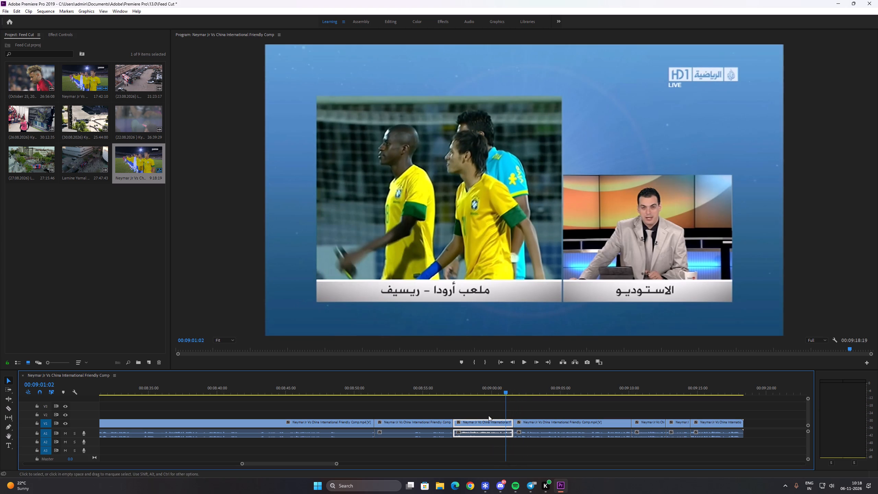
key(ctrl+s)
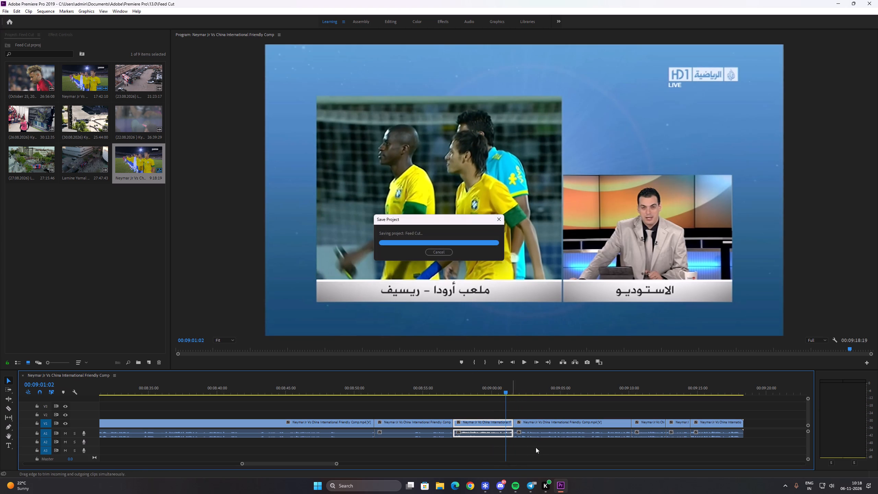
click(536, 447)
Open the sequence's export settings and name the output "Neymar Jr Vs China International Friendly Upscaled" in the Downloads folder.
key(ctrl+m)
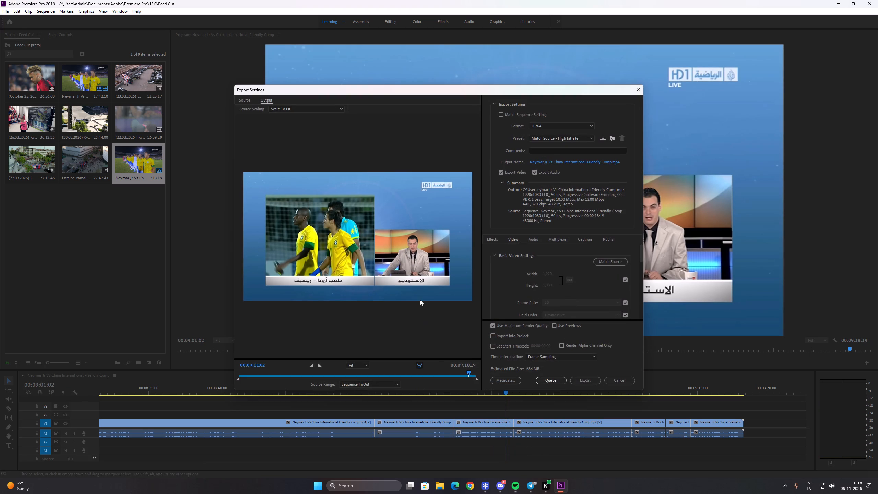
double_click(593, 164)
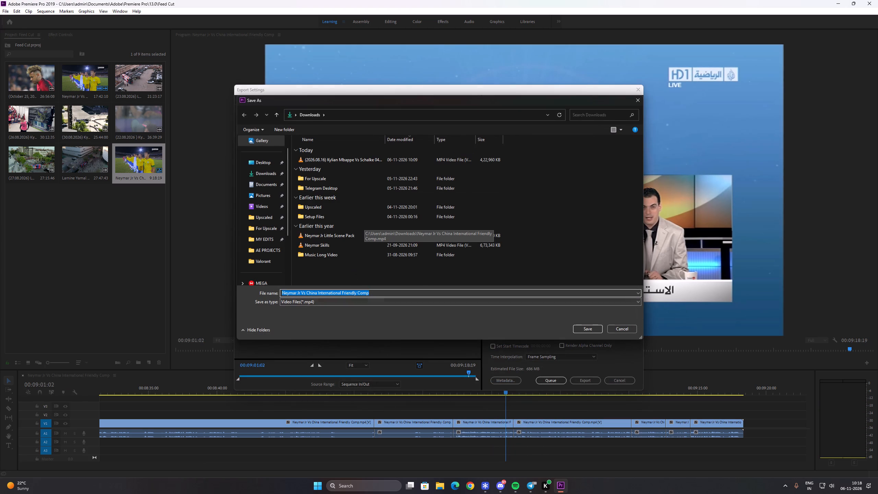
click(381, 294)
key(BackSpace)
key(BackSpace)
key(BackSpace)
key(BackSpace)
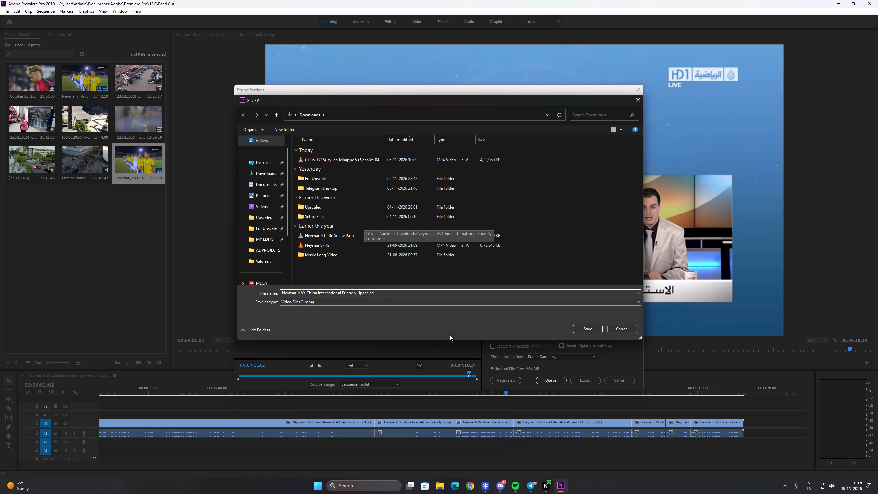
click(594, 329)
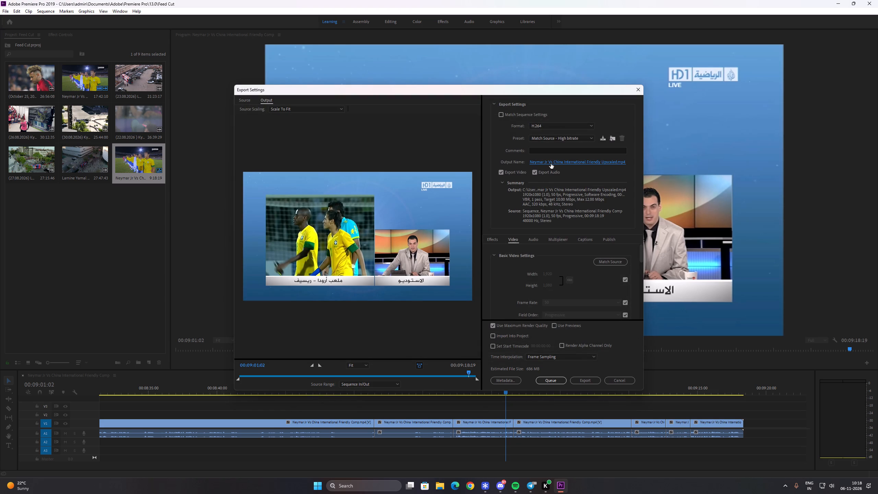
Enable rendering at maximum depth and set the encoding profile to High with level 4.2.
scroll(520, 297, down, 2)
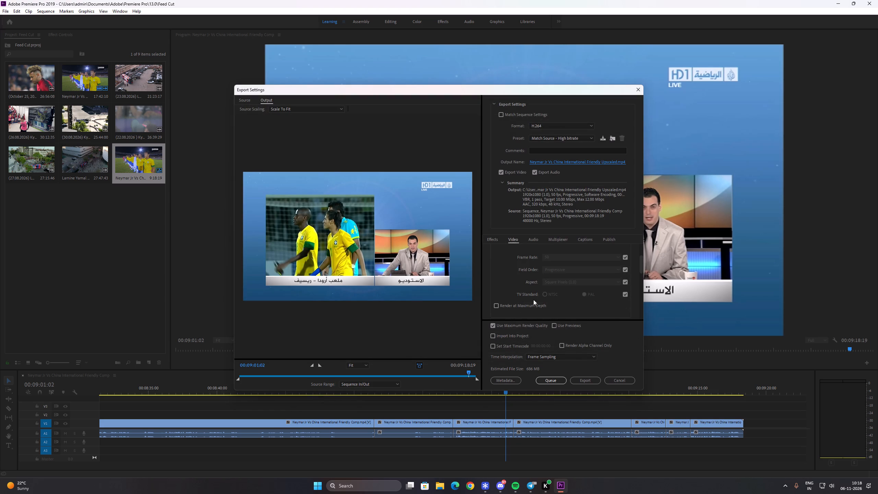
click(521, 306)
scroll(524, 288, down, 7)
scroll(553, 296, up, 2)
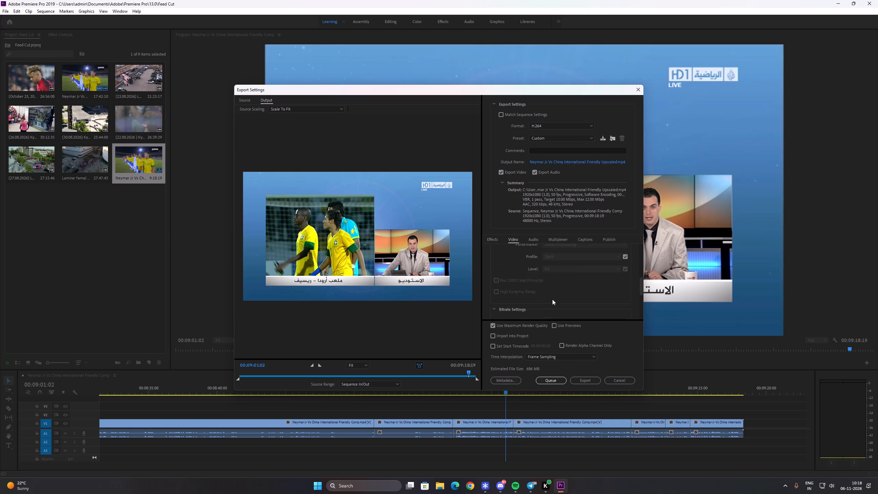
scroll(552, 299, up, 2)
double_click(629, 280)
click(606, 281)
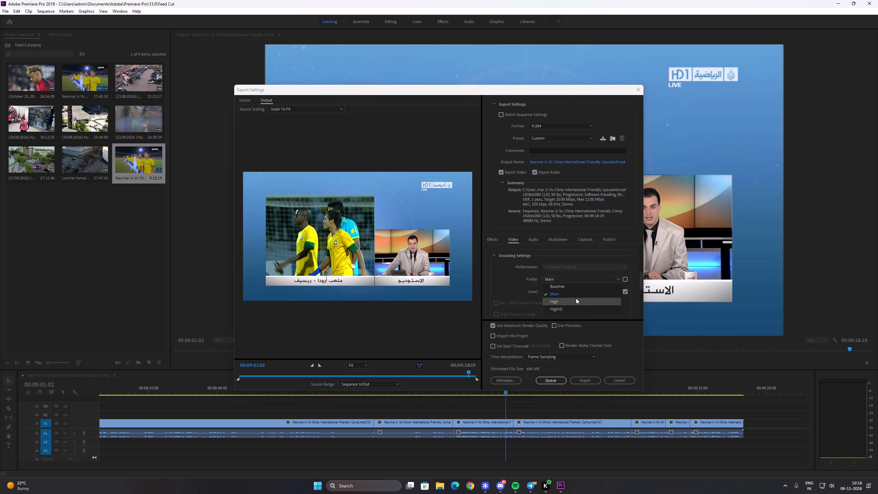
click(576, 298)
click(625, 291)
click(595, 290)
click(565, 404)
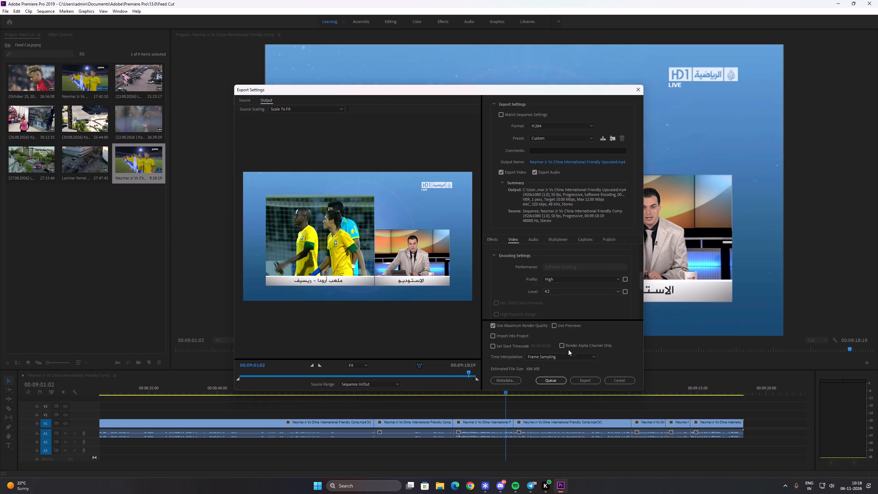
Set the export's bitrate encoding to CBR.
scroll(534, 276, down, 8)
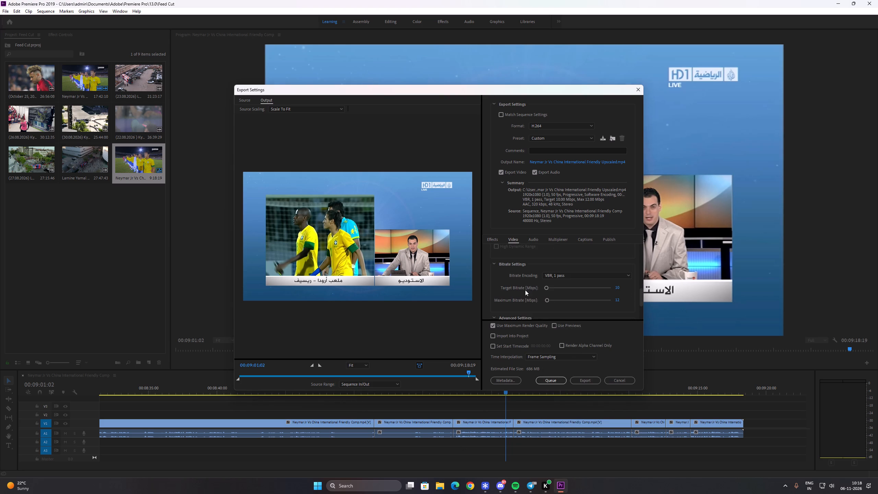
click(553, 280)
click(556, 278)
click(561, 284)
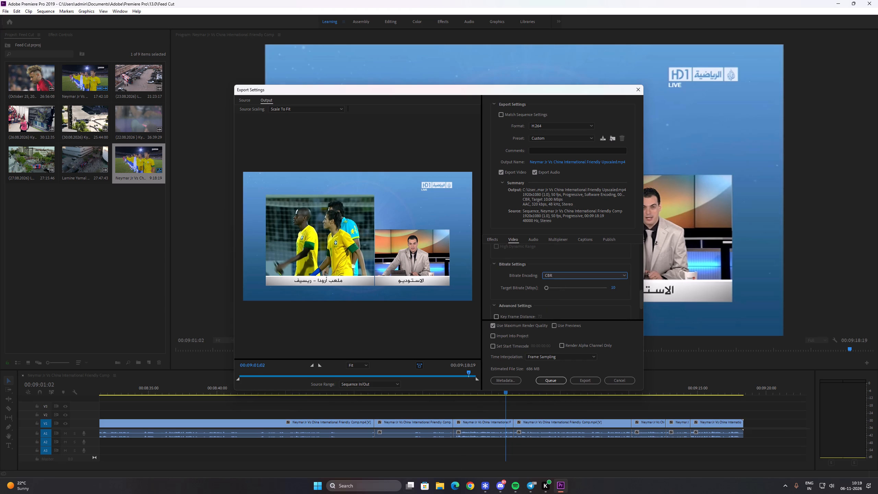
Switch to MediaInfo and examine the stream details of the source file Neymar Jr Vs China International Friendly Comp.
click(376, 486)
click(376, 355)
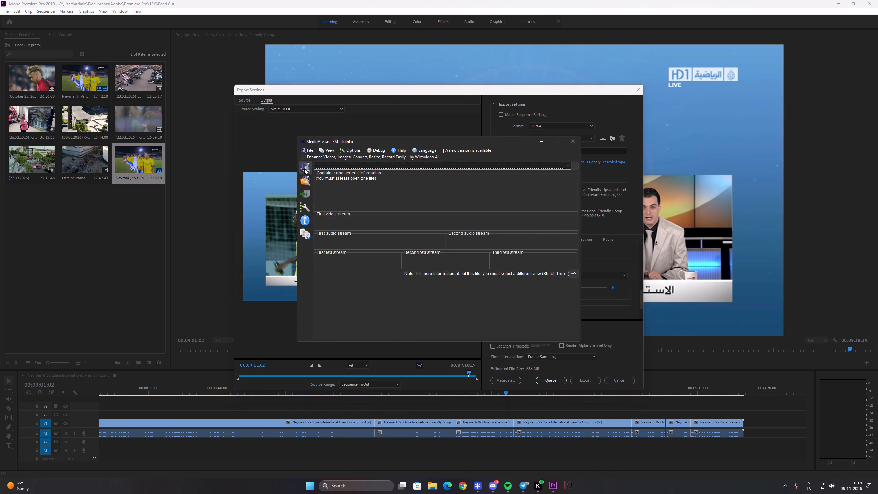
click(304, 168)
scroll(426, 328, down, 5)
click(430, 372)
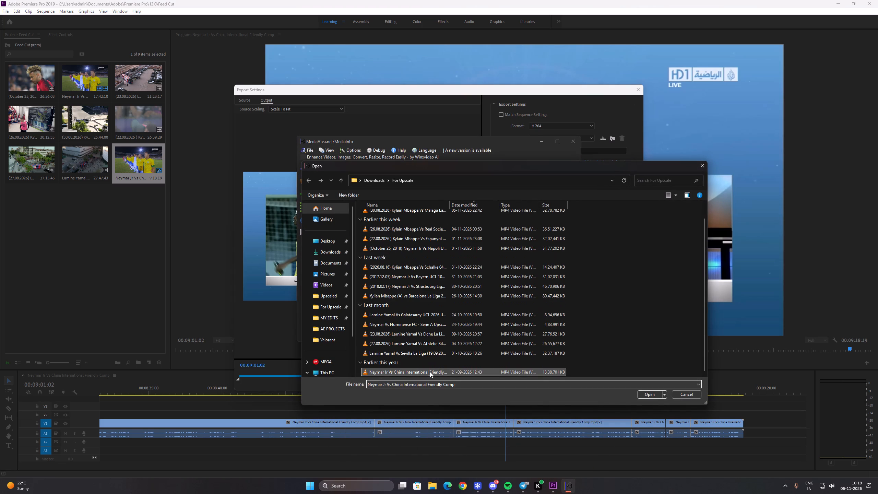
click(643, 396)
click(570, 139)
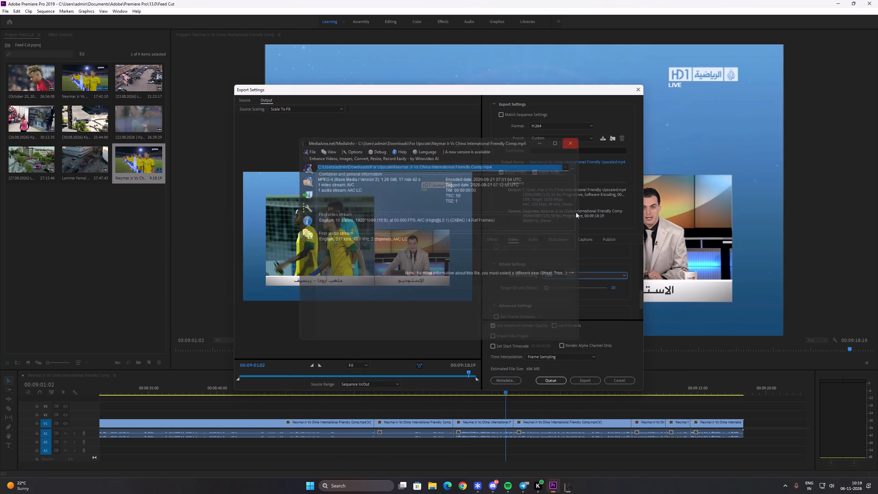
Set the target bitrate to 10 Mbps and start exporting the sequence.
click(612, 287)
text(10)
key(Return)
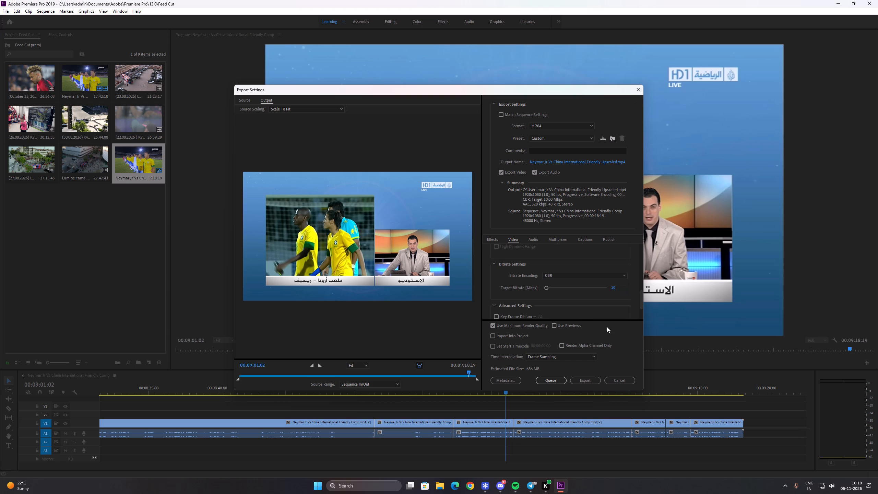
click(586, 379)
click(425, 245)
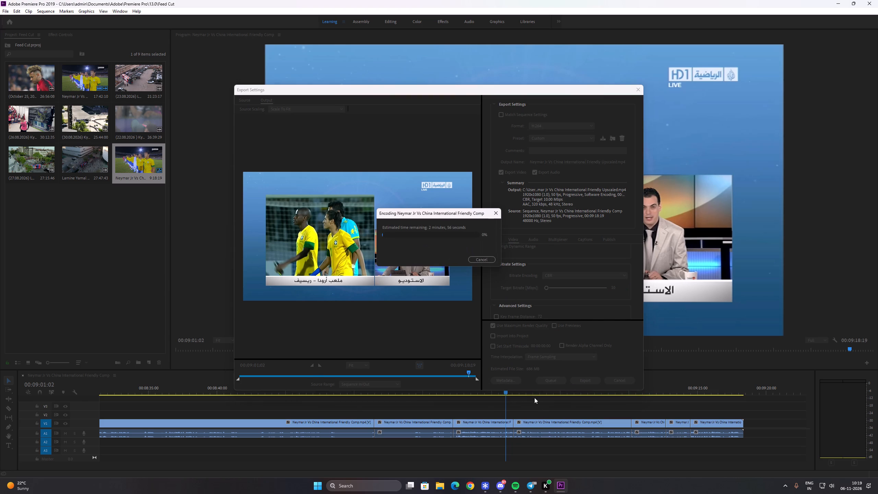